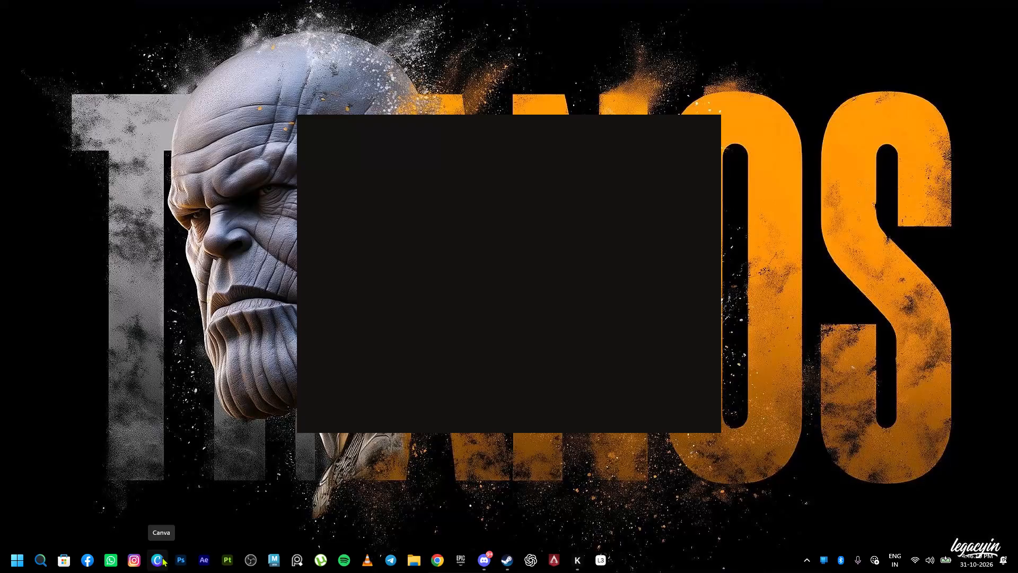
Launch Canva from the desktop.
left_click(163, 557)
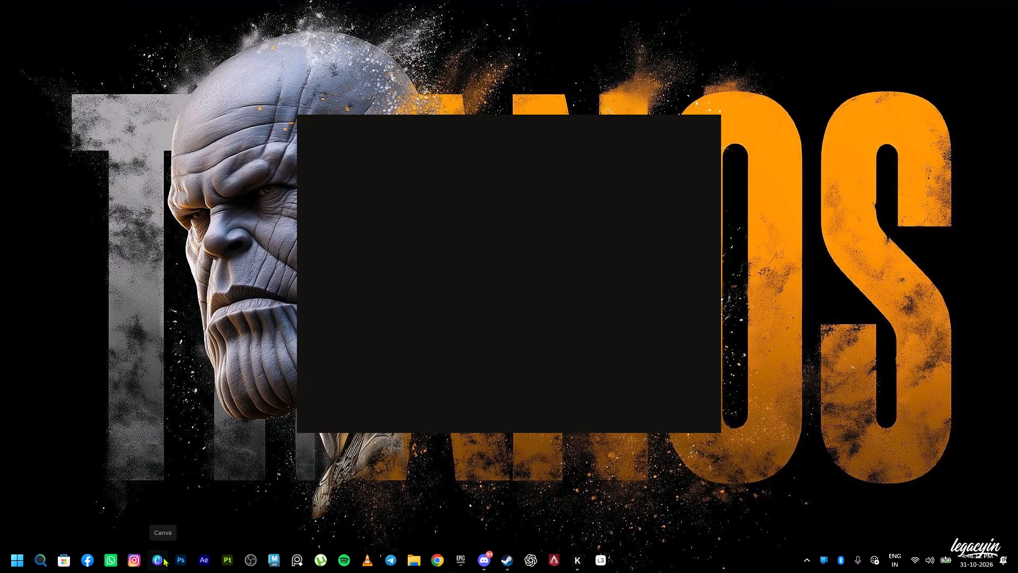
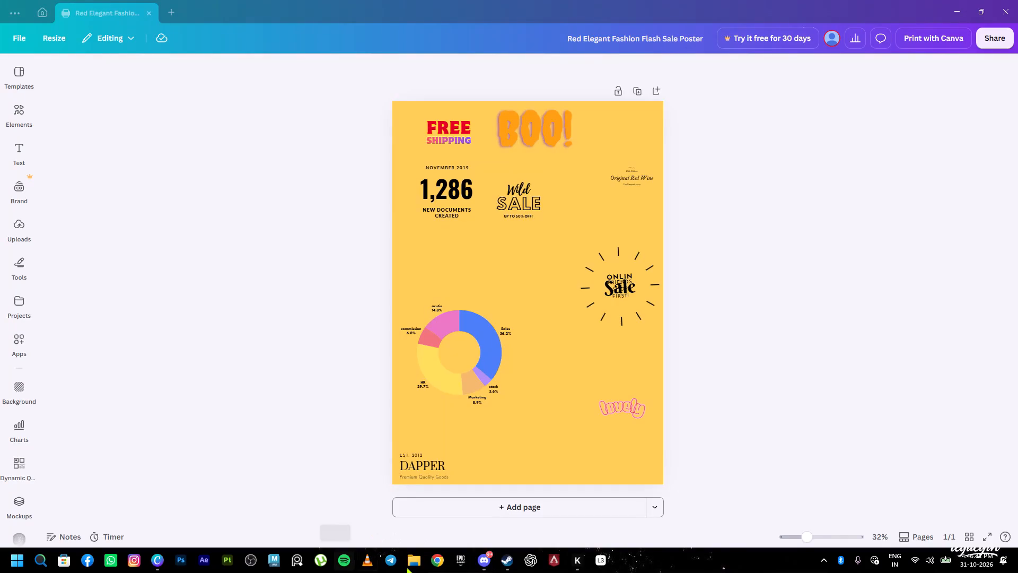
Check the list of paired Bluetooth devices and their connections.
left_click(929, 568)
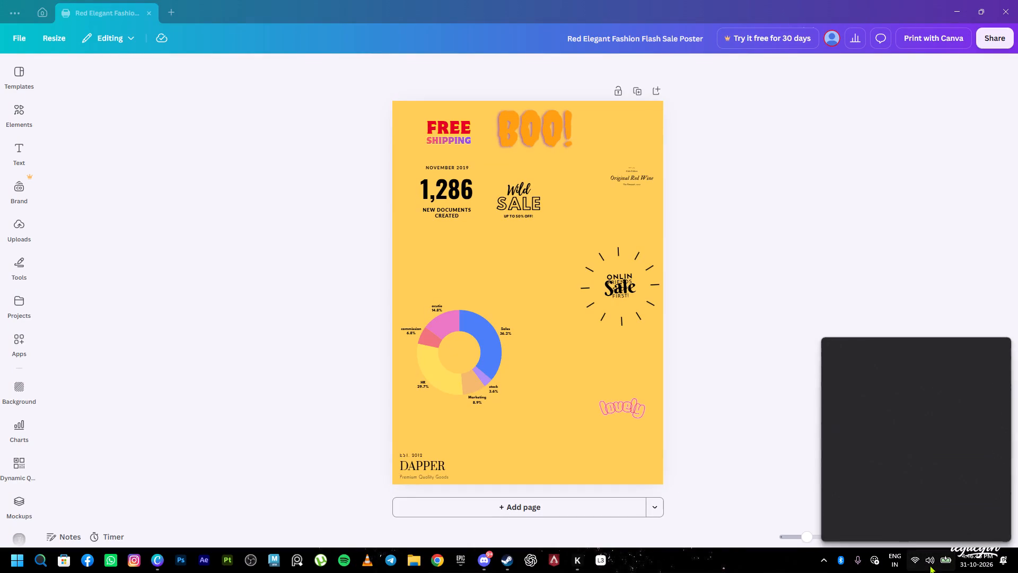
left_click(926, 366)
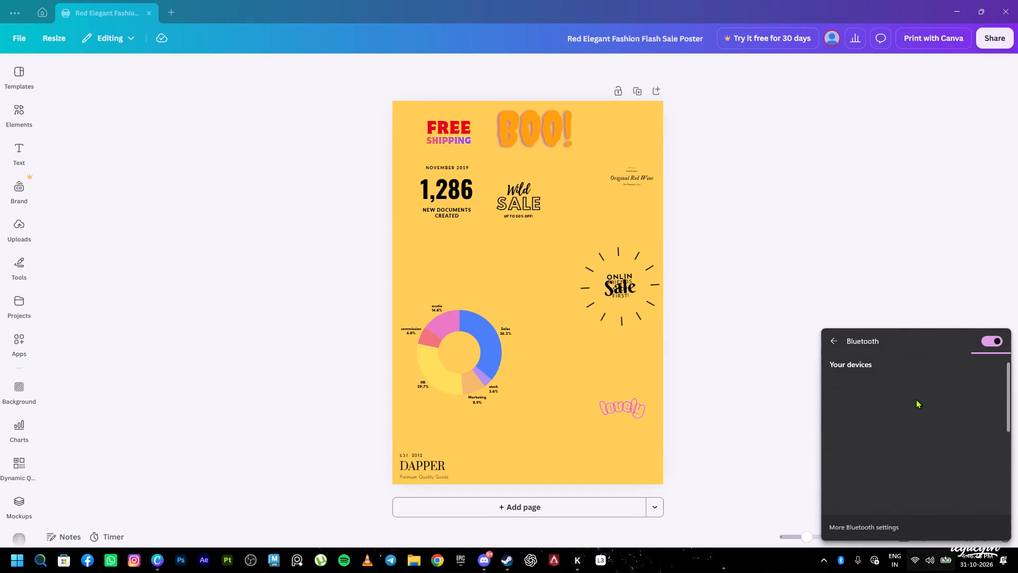
left_click(917, 449)
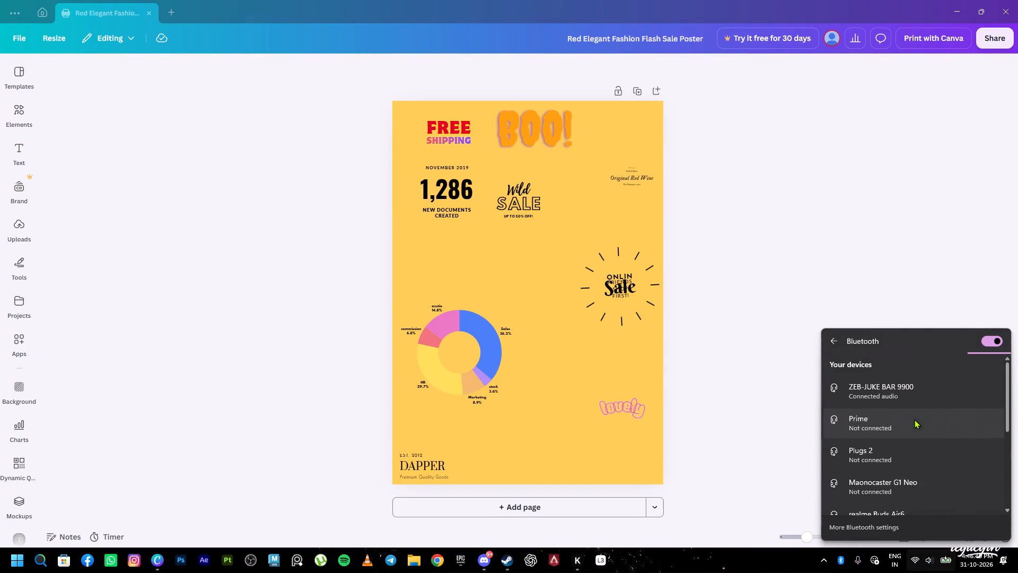
left_click(784, 358)
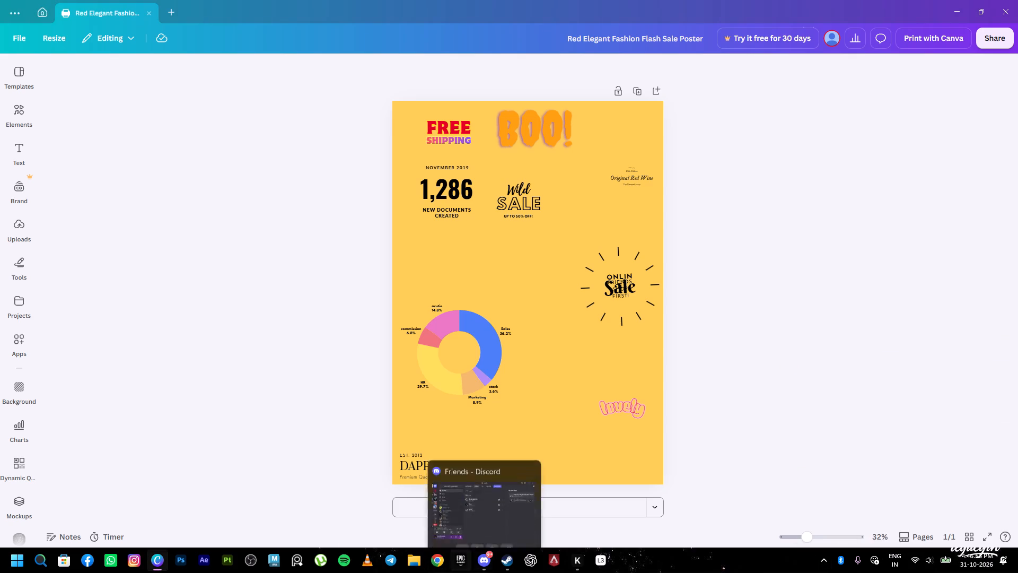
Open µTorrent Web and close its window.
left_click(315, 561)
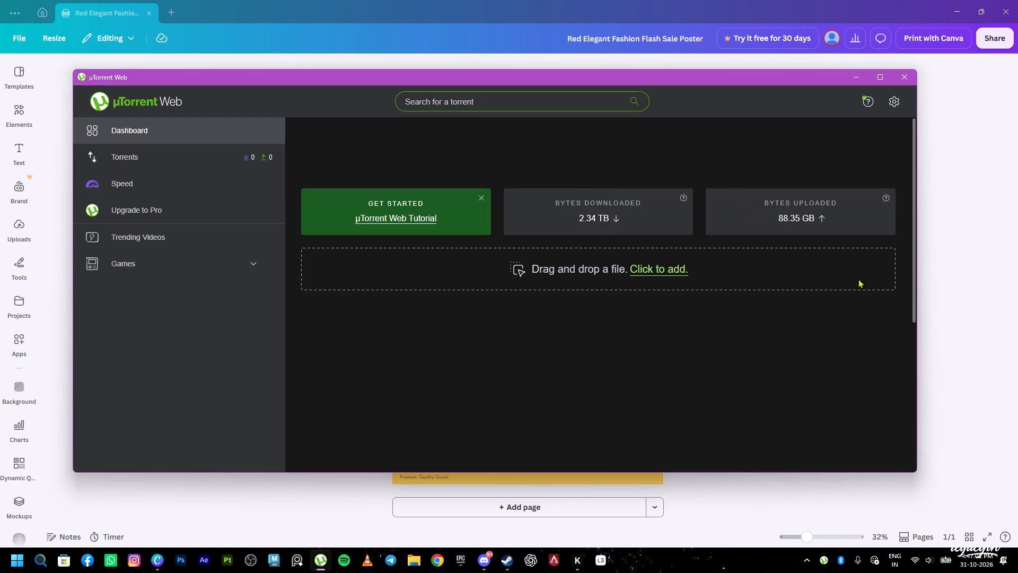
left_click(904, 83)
Launch Spotify.
left_click(345, 565)
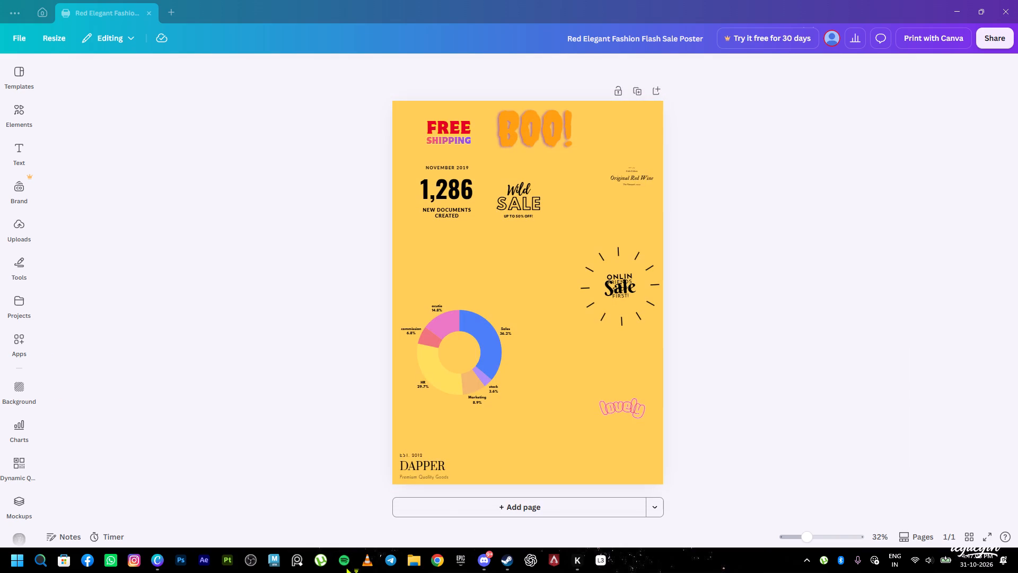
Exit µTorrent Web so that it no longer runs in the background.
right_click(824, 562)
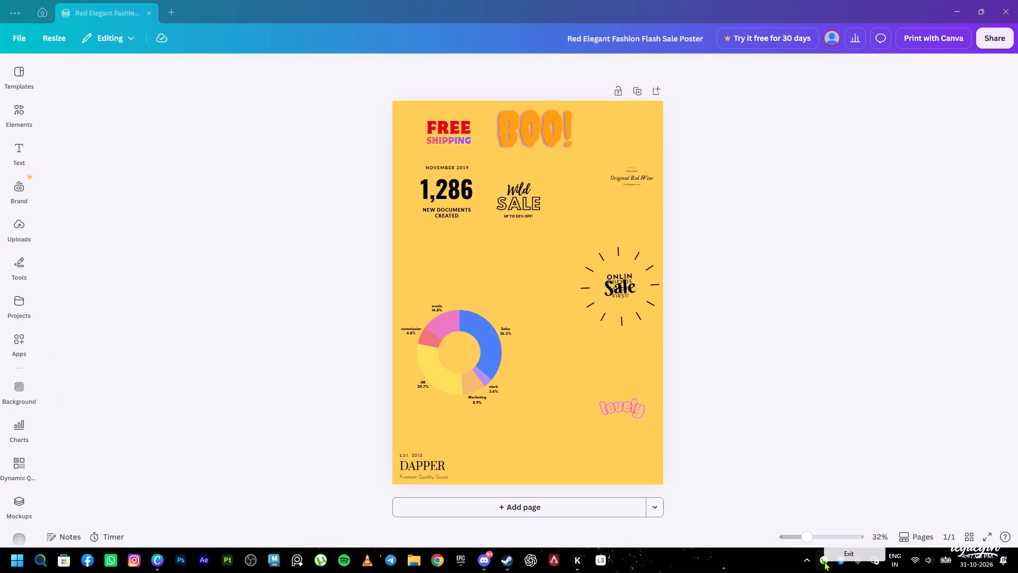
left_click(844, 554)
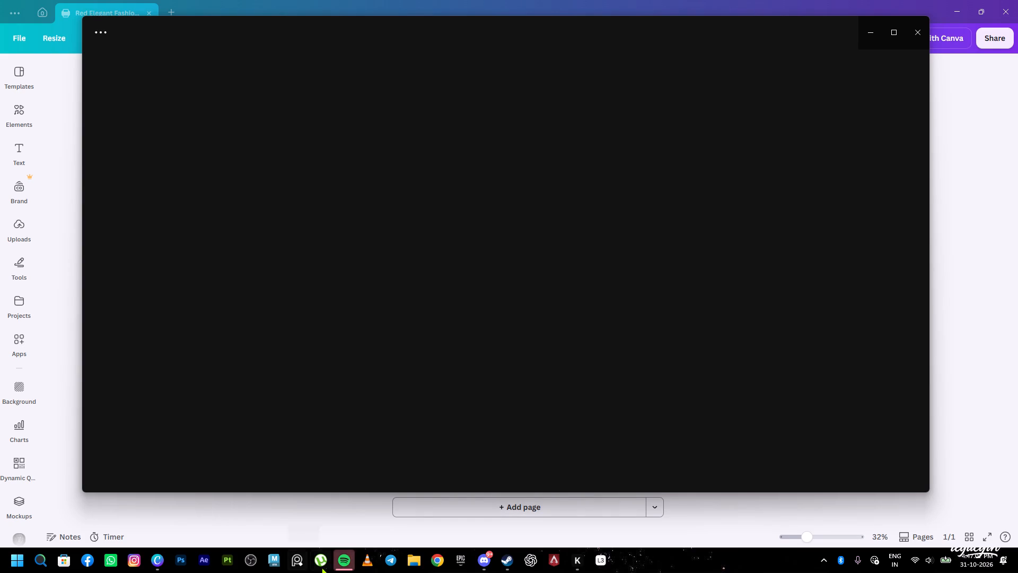
Reorder the taskbar shortcuts so that µTorrent sits directly after Search.
left_click_drag(320, 557, 619, 572)
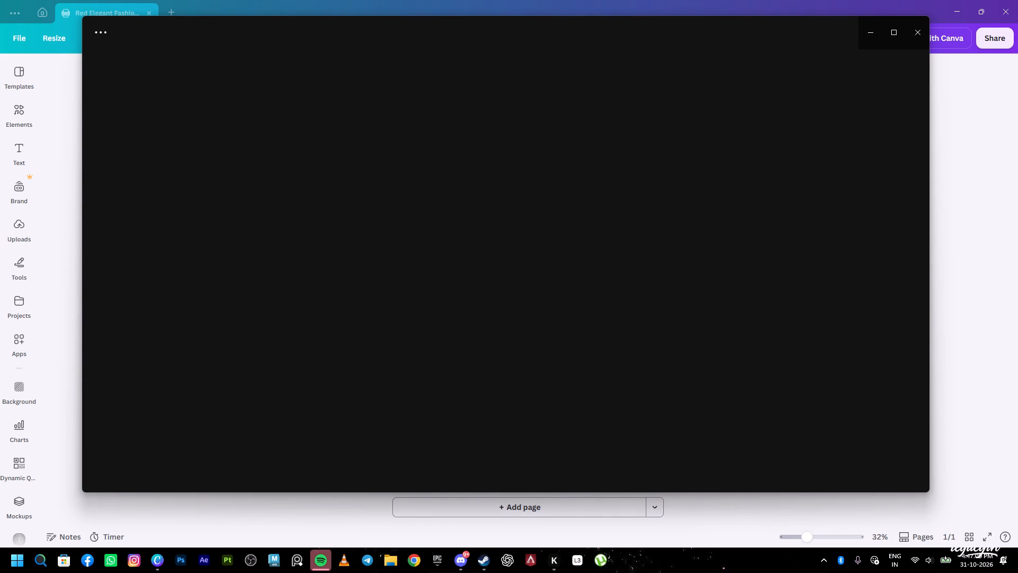
left_click_drag(598, 562, 105, 567)
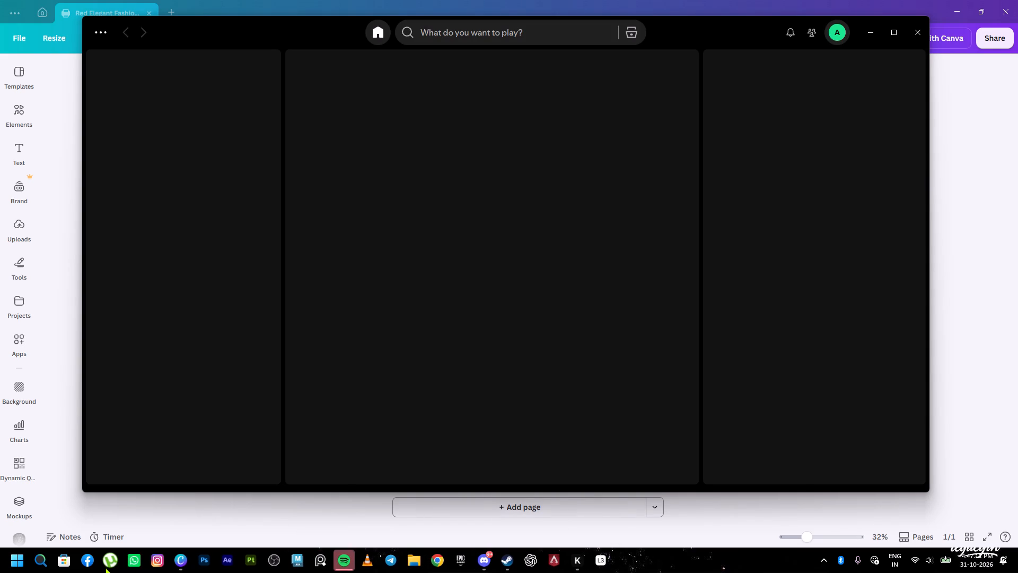
left_click_drag(105, 567, 0, 572)
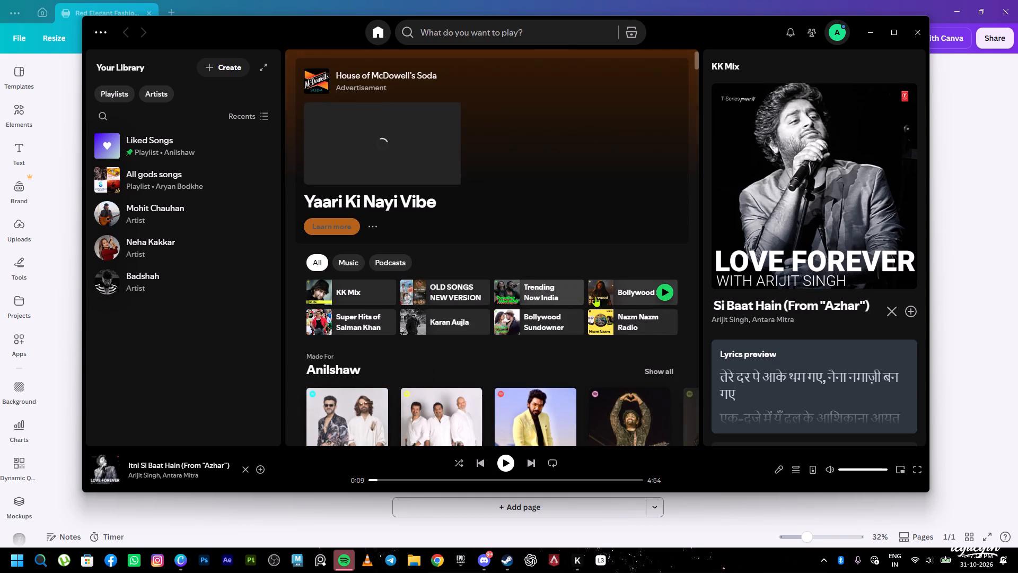
Play the Trending Now India playlist in Spotify and minimise its window to return to Canva.
left_click(571, 293)
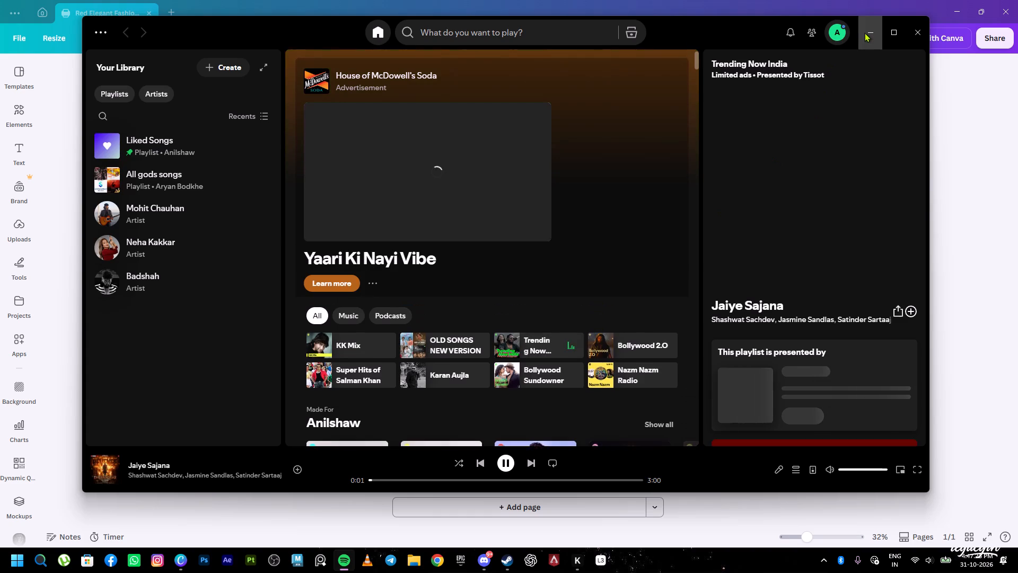
left_click(864, 32)
Delete the 1,286 statistic, donut chart, Online Sale badge, "lovely" text and DAPPER text from the poster.
scroll(468, 311, "up", 3)
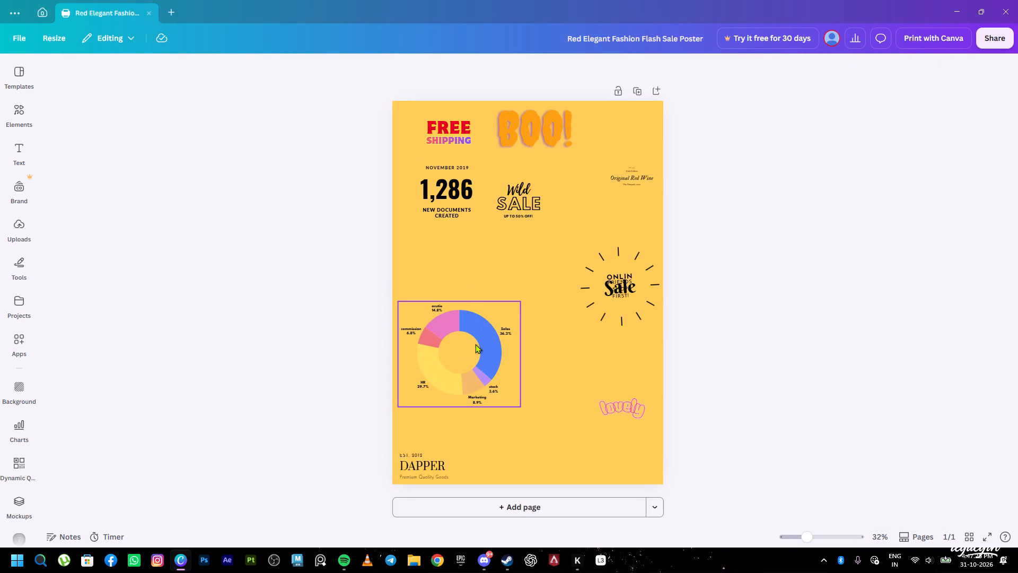
left_click_drag(439, 188, 512, 260)
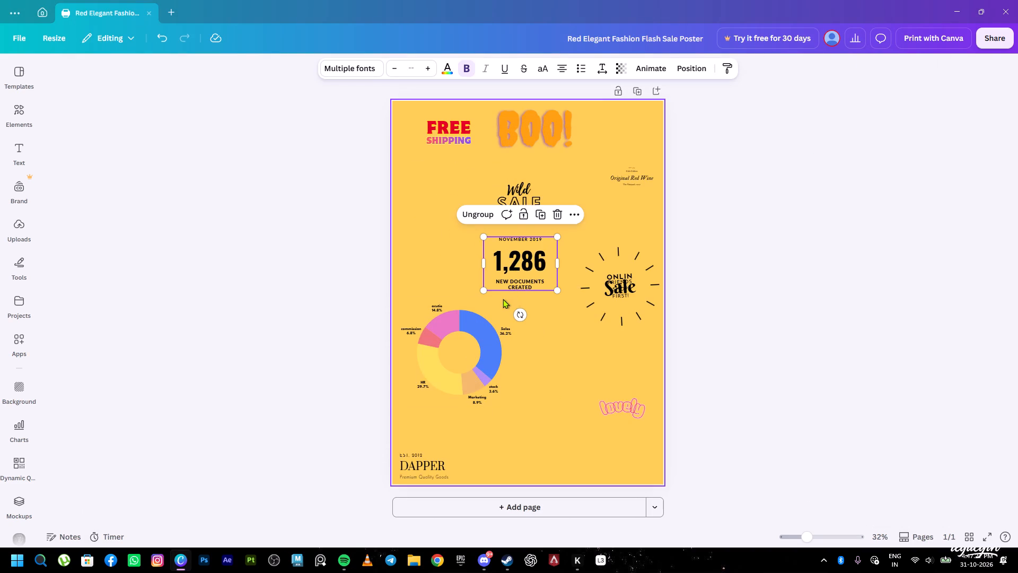
key("Delete")
left_click(455, 362)
key("Delete")
left_click(606, 296)
key("Delete")
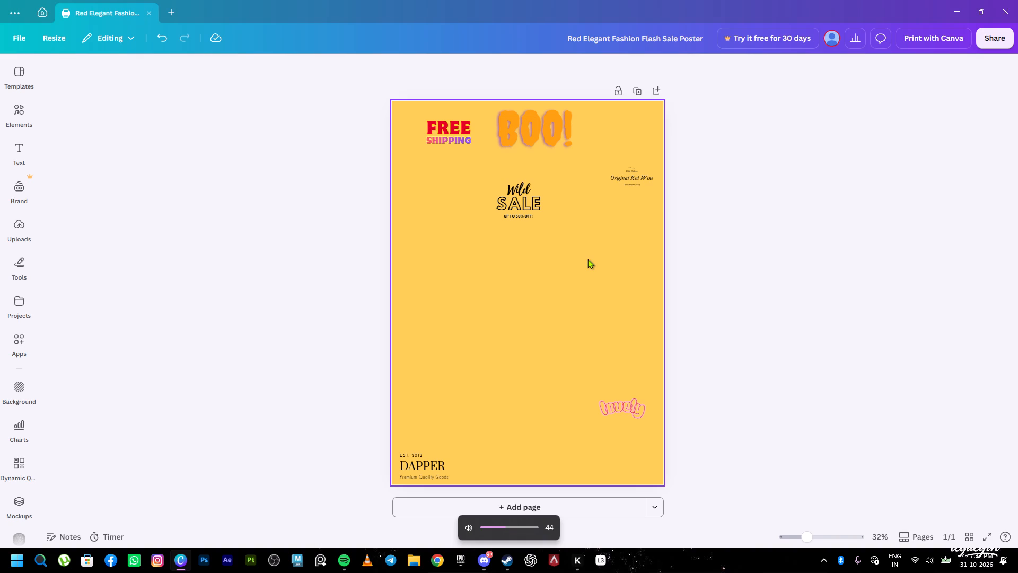
left_click(620, 412)
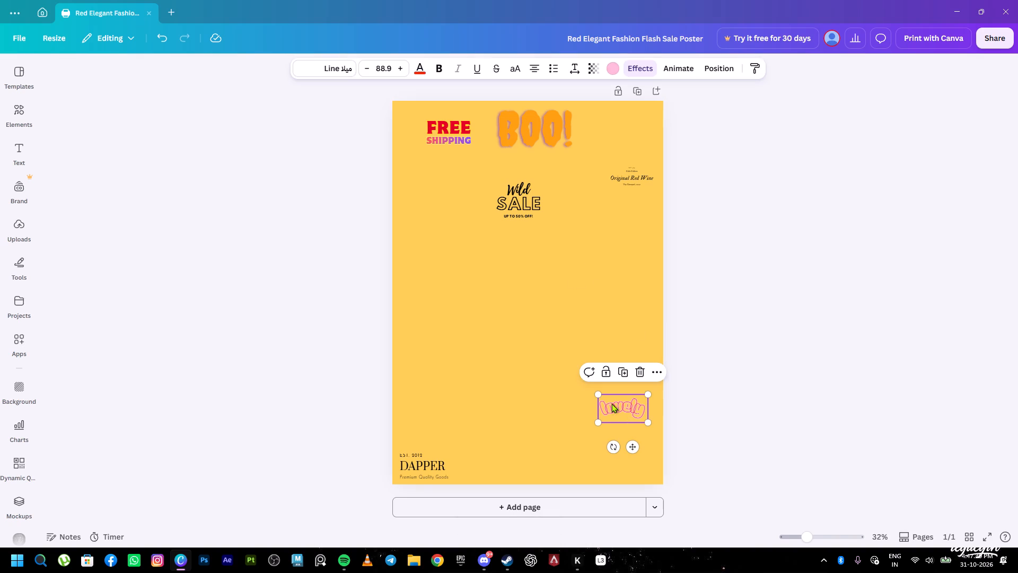
key("Delete")
left_click(440, 467)
key("Delete")
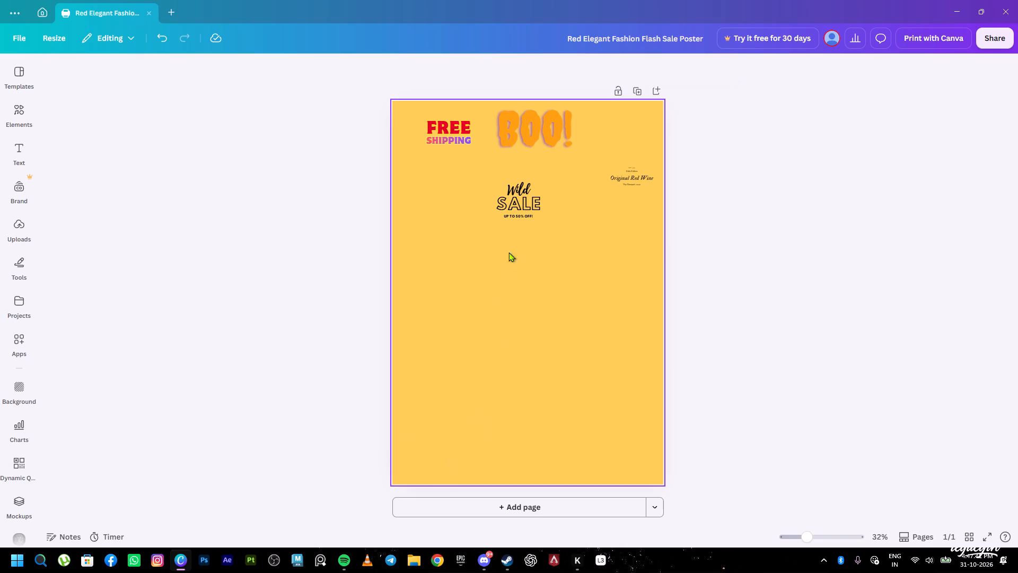
Delete the remaining Wild Sale, Free Shipping, BOO! and Original Red Wine texts from the poster.
left_click(531, 194)
key("Delete")
left_click(453, 133)
key("Delete")
left_click(539, 137)
key("Delete")
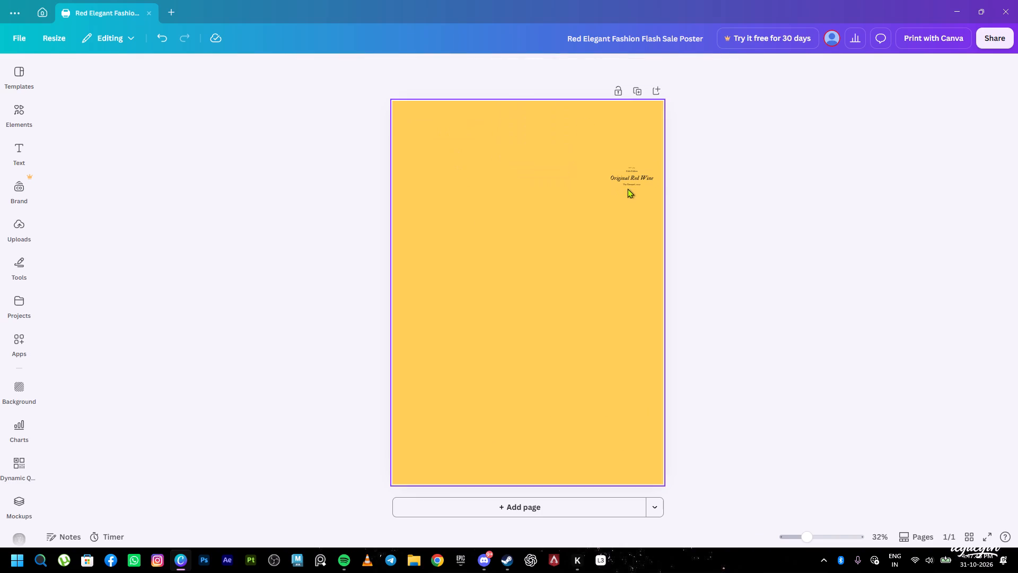
left_click(630, 178)
key("Delete")
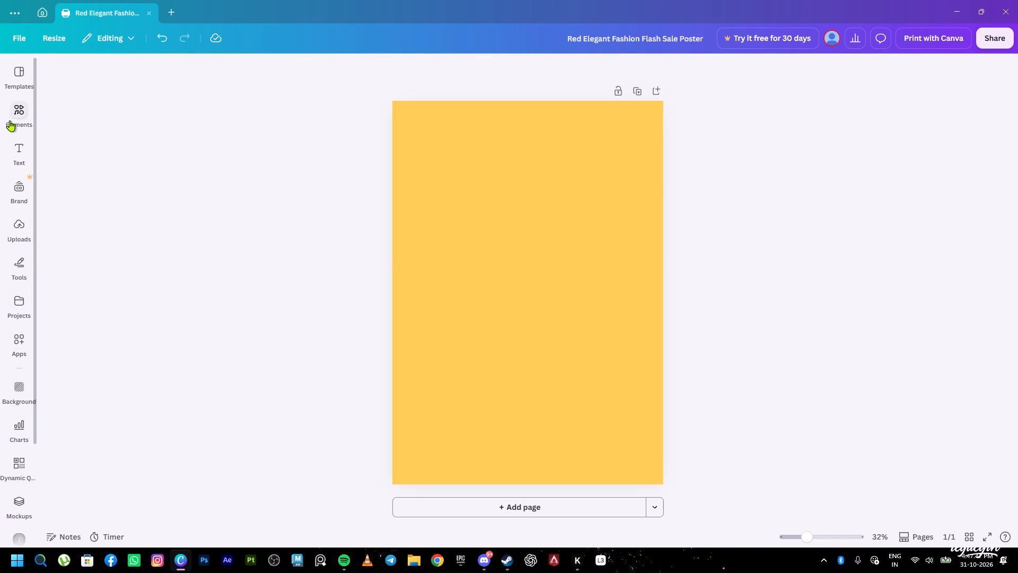
Replace the poster's yellow background with the grey brick wall image from the background collection.
scroll(19, 267, "down", 3)
scroll(22, 317, "down", 3)
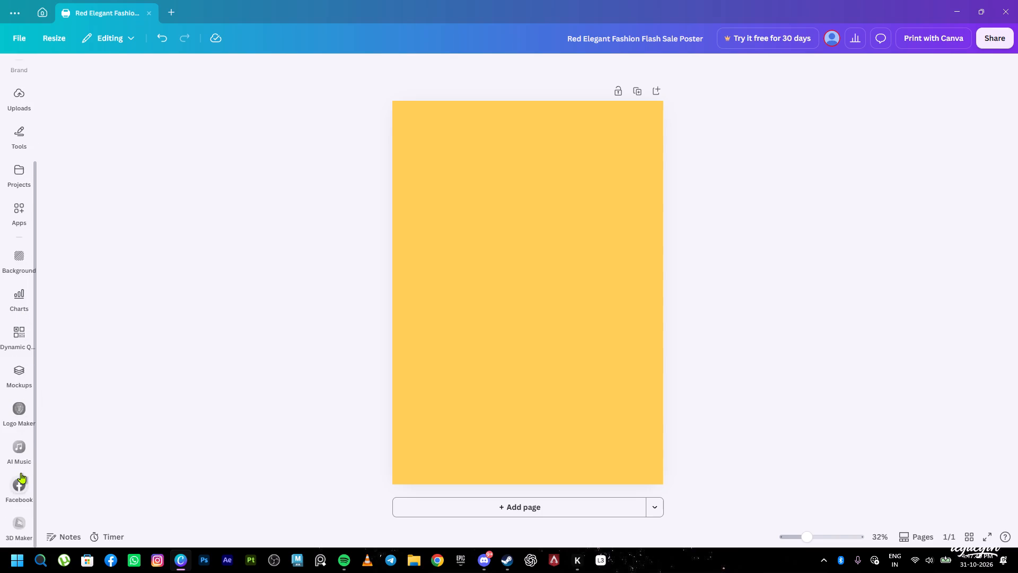
left_click(19, 328)
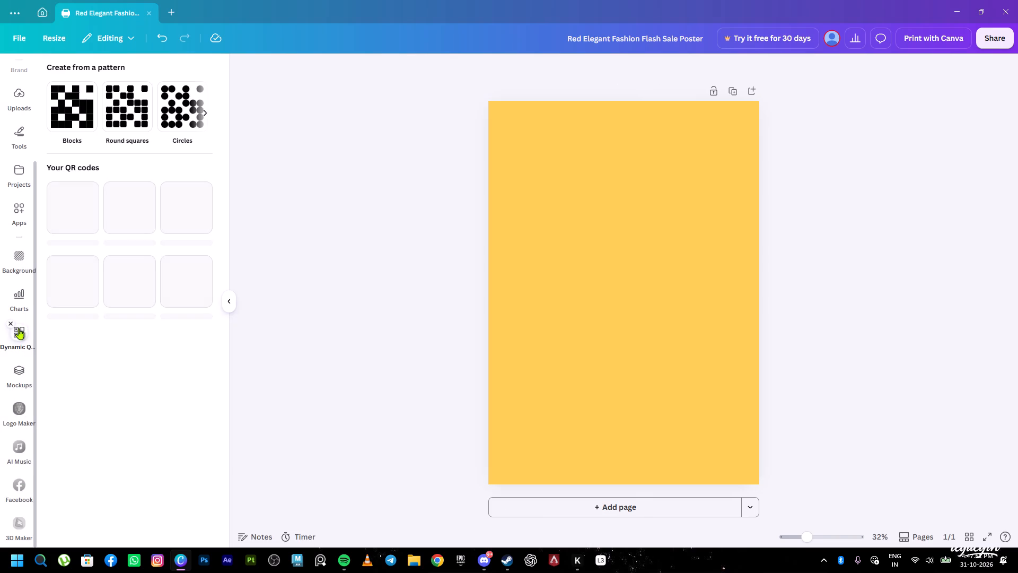
left_click(18, 254)
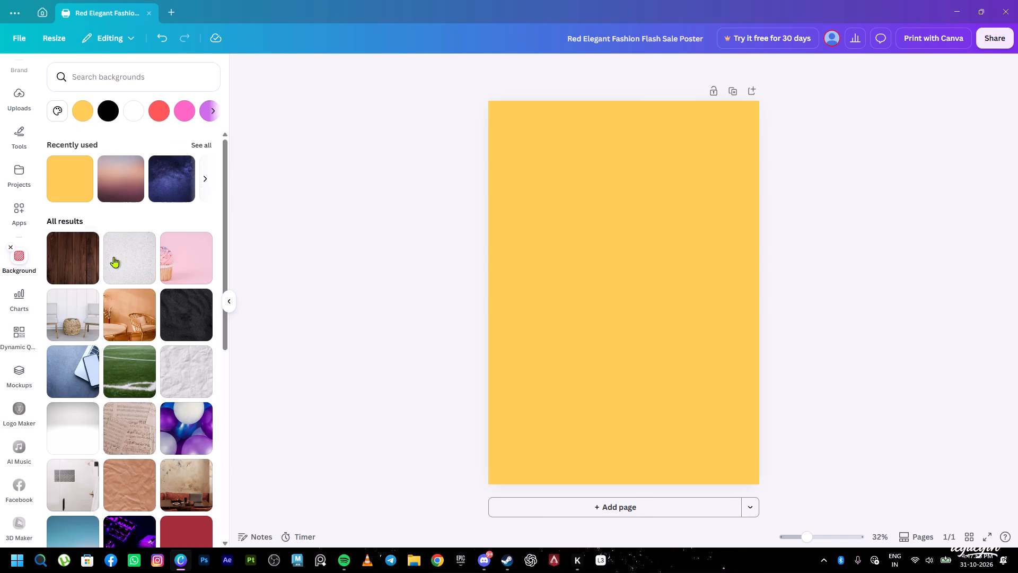
scroll(103, 284, "down", 5)
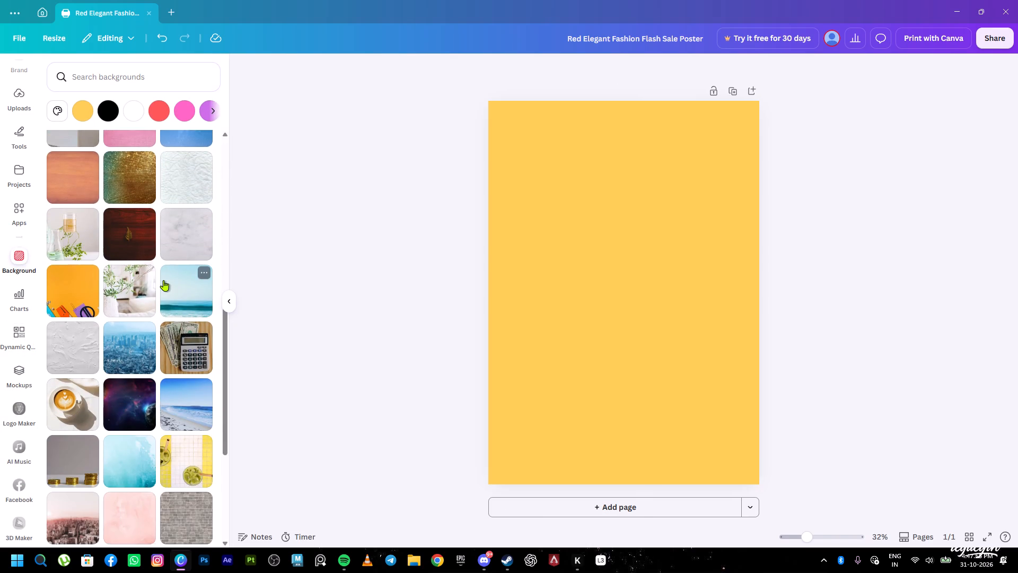
scroll(163, 279, "down", 2)
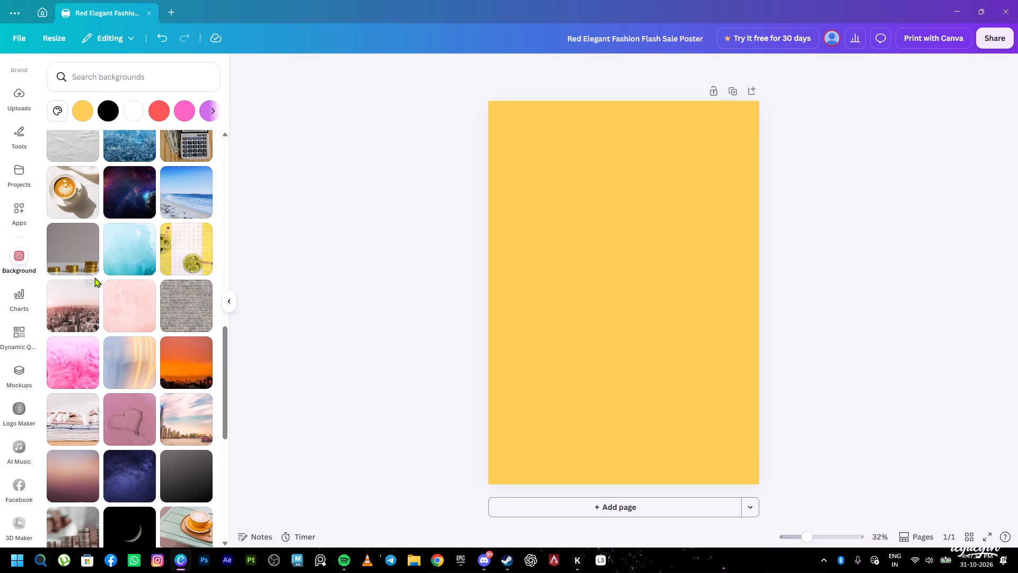
left_click(172, 315)
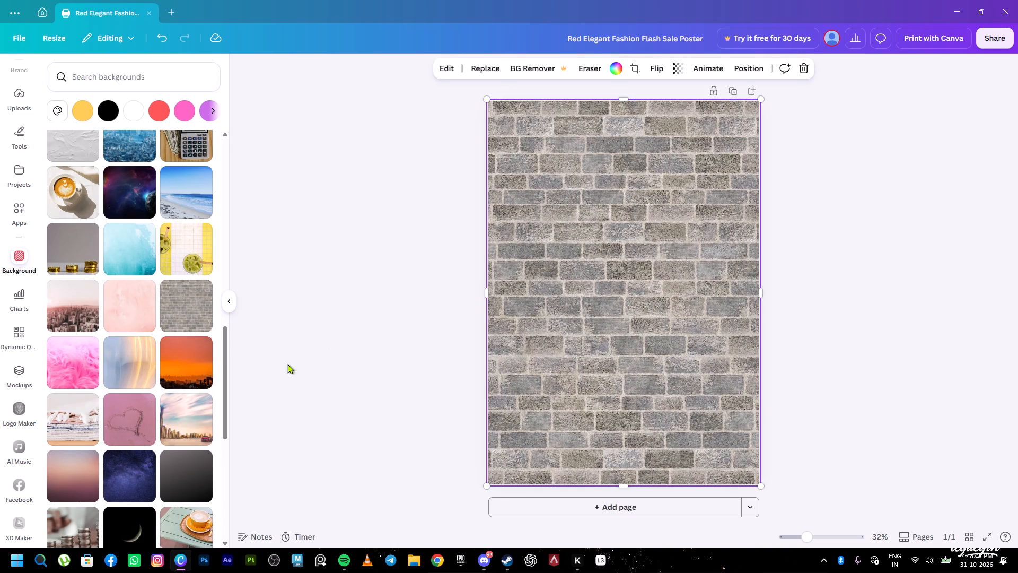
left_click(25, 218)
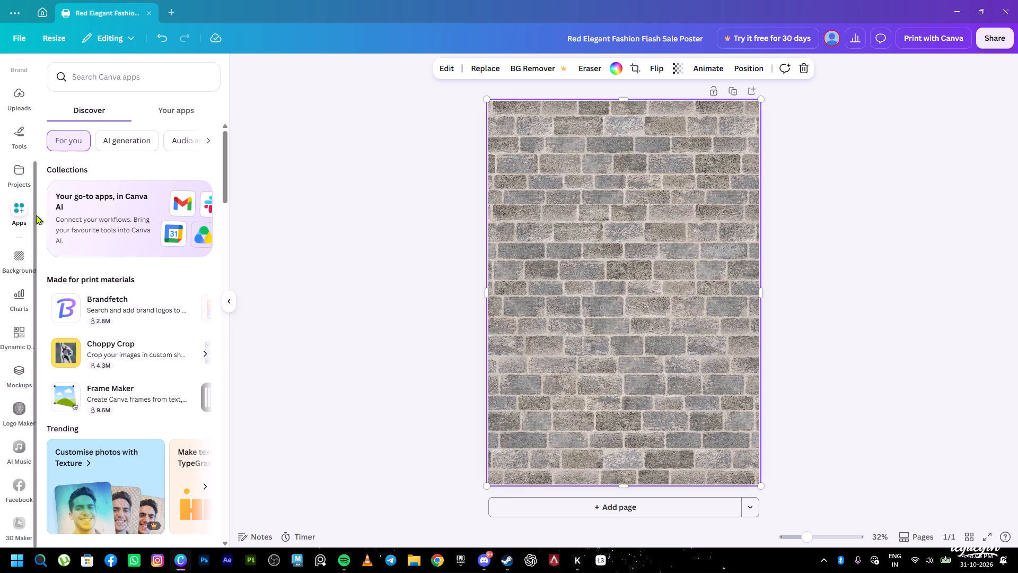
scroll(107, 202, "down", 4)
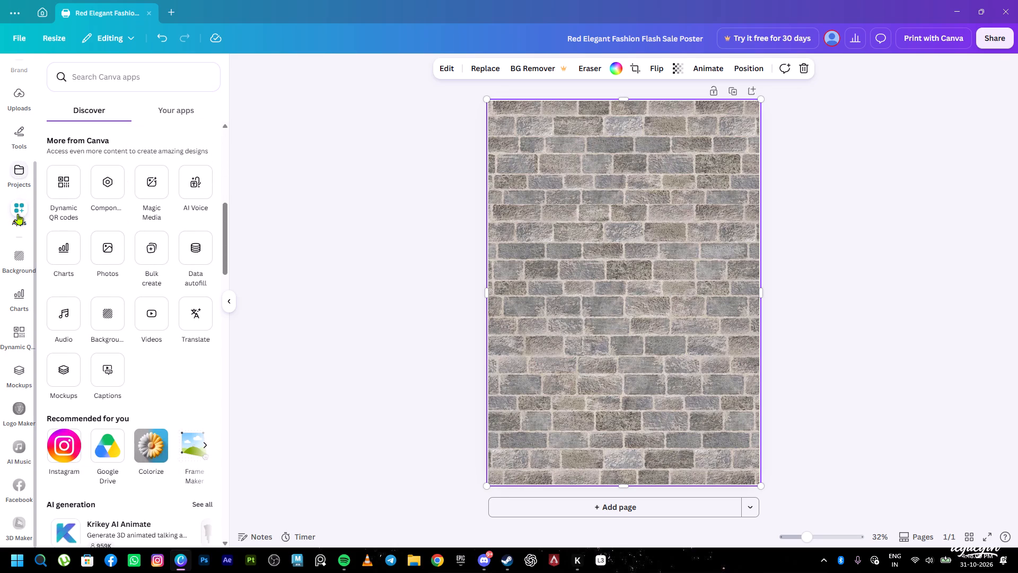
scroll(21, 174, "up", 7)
Add the green banana plant from the recently used 3D elements to the poster.
left_click(21, 115)
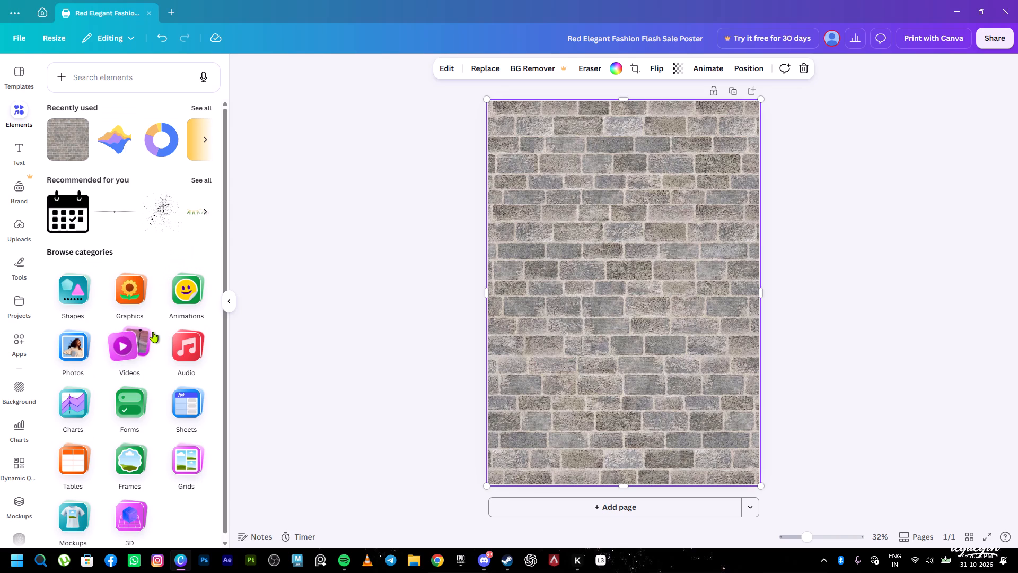
scroll(106, 337, "down", 3)
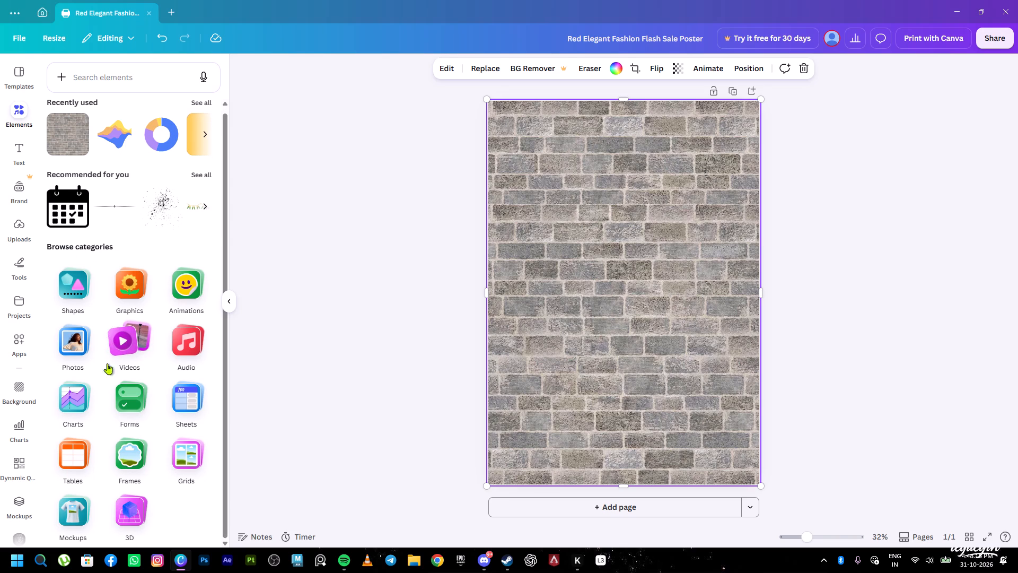
scroll(107, 363, "down", 2)
scroll(108, 421, "up", 2)
scroll(108, 421, "down", 3)
left_click(131, 520)
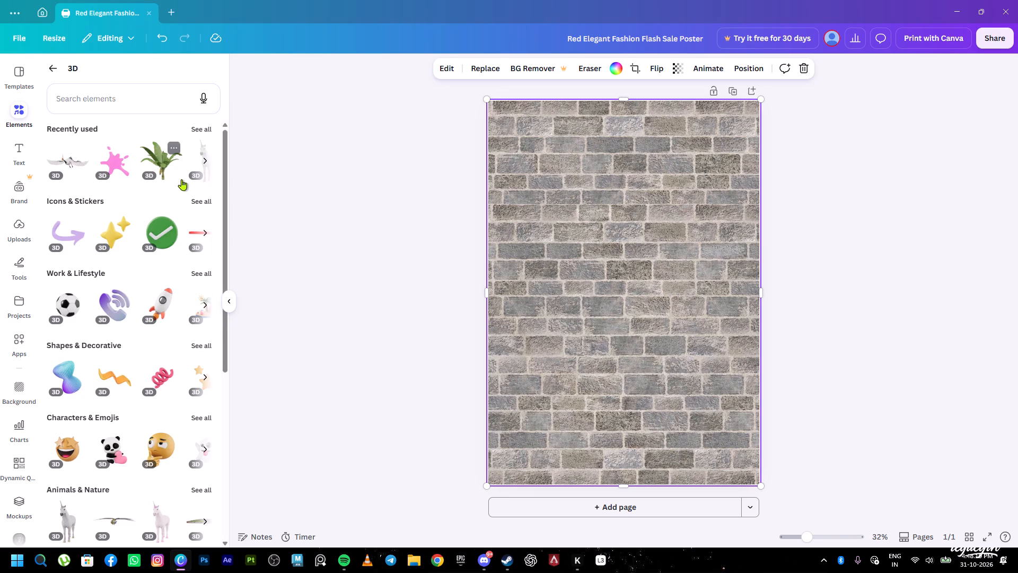
left_click(204, 160)
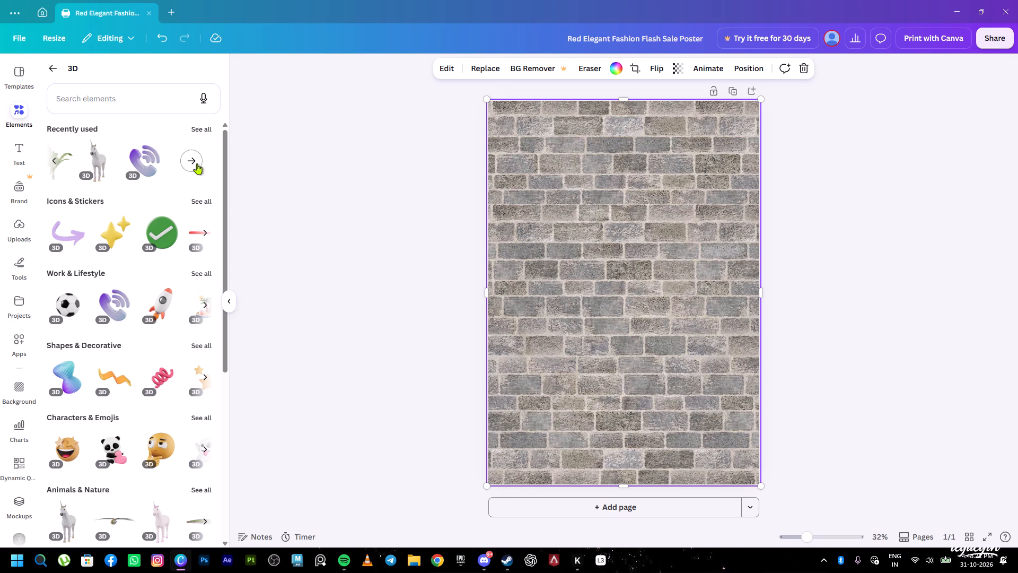
left_click(59, 163)
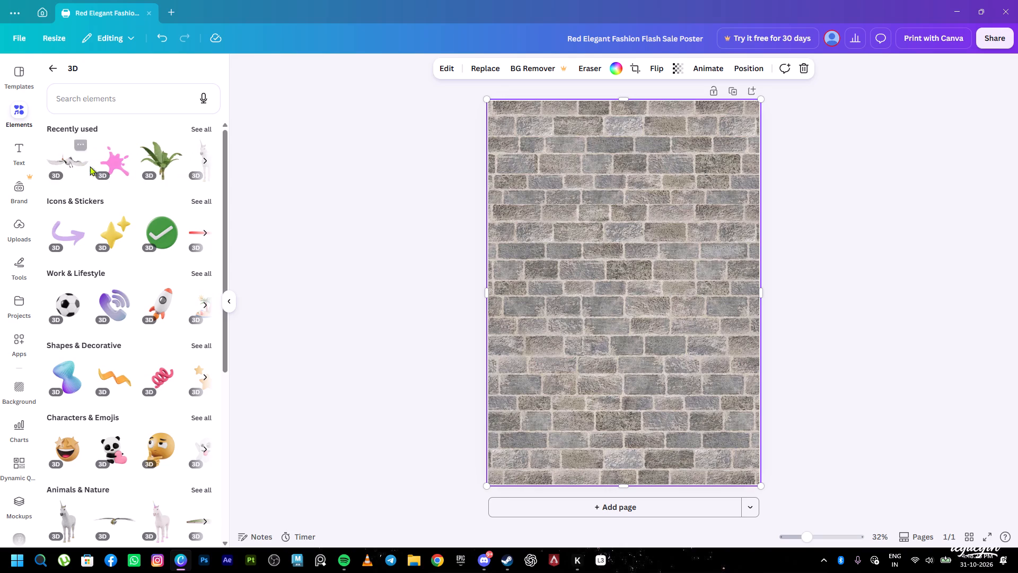
left_click(164, 160)
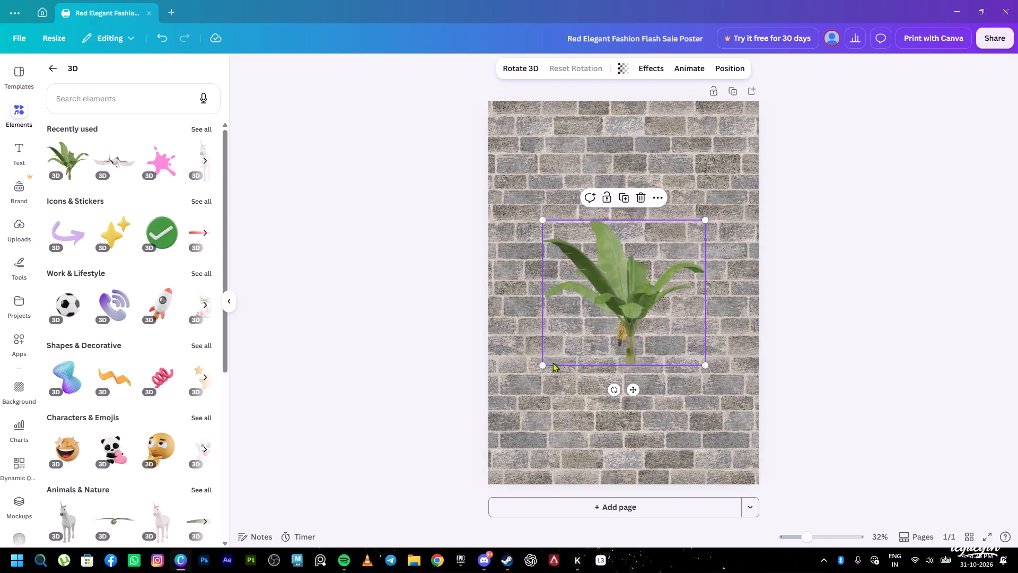
Enlarge the 3D plant and position it in the poster's lower-left corner, partly beyond the page edge.
left_click_drag(542, 364, 461, 572)
left_click_drag(569, 407, 549, 357)
left_click_drag(555, 394, 535, 397)
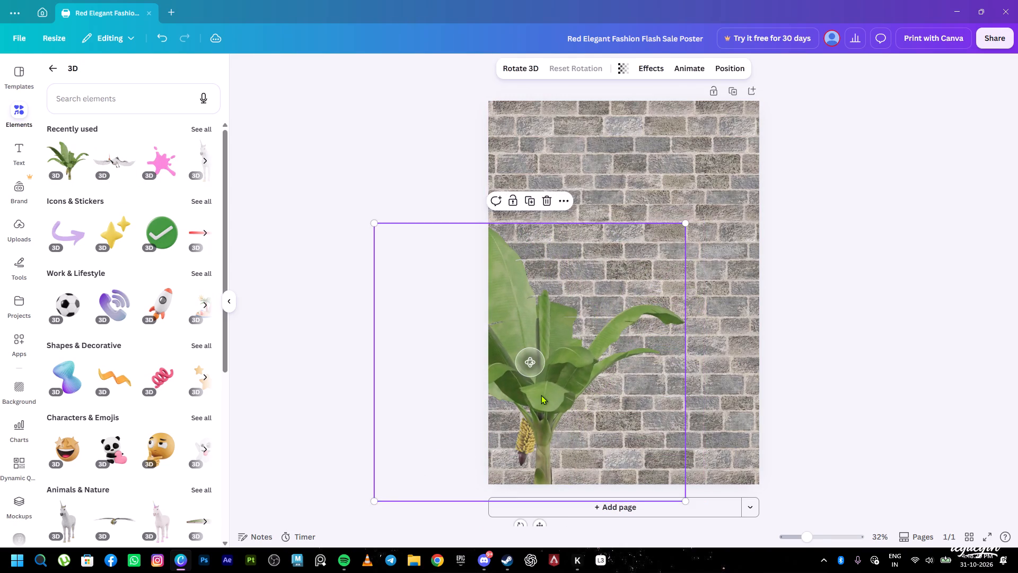
left_click_drag(541, 393, 520, 380)
left_click(853, 323)
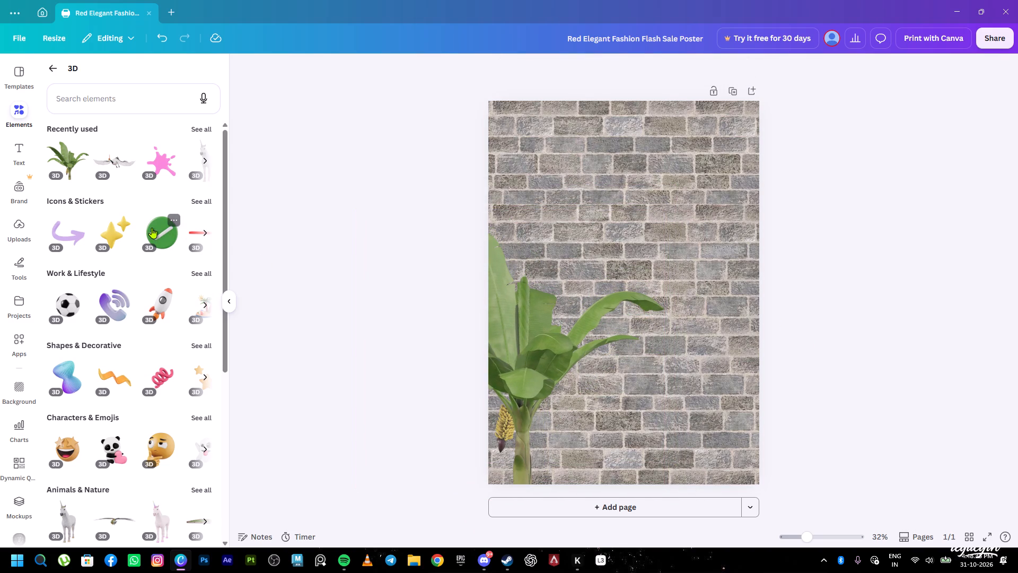
Add the brown and orange 3D butterfly from the Animals & Nature collection to the poster.
left_click(209, 163)
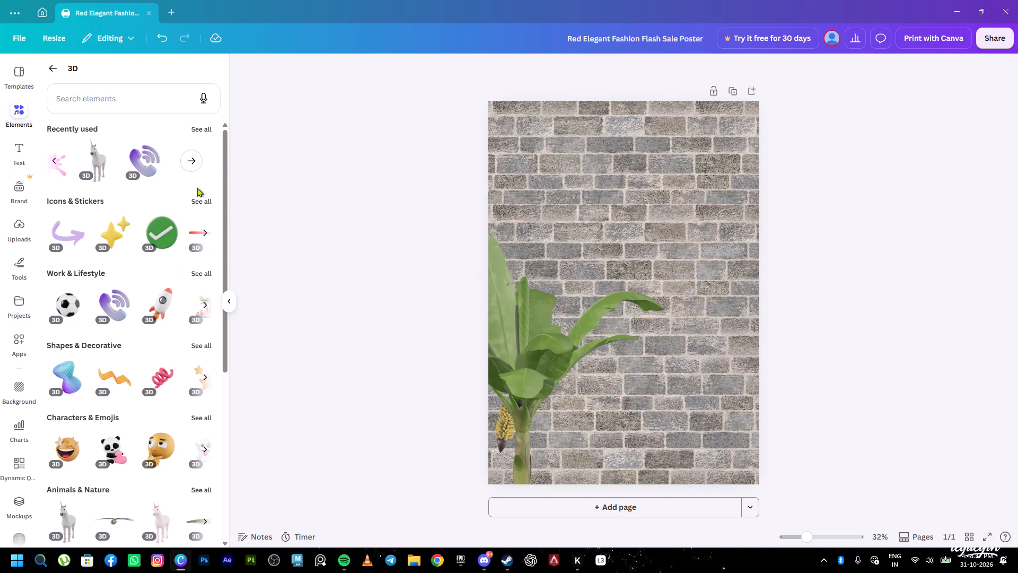
left_click(191, 158)
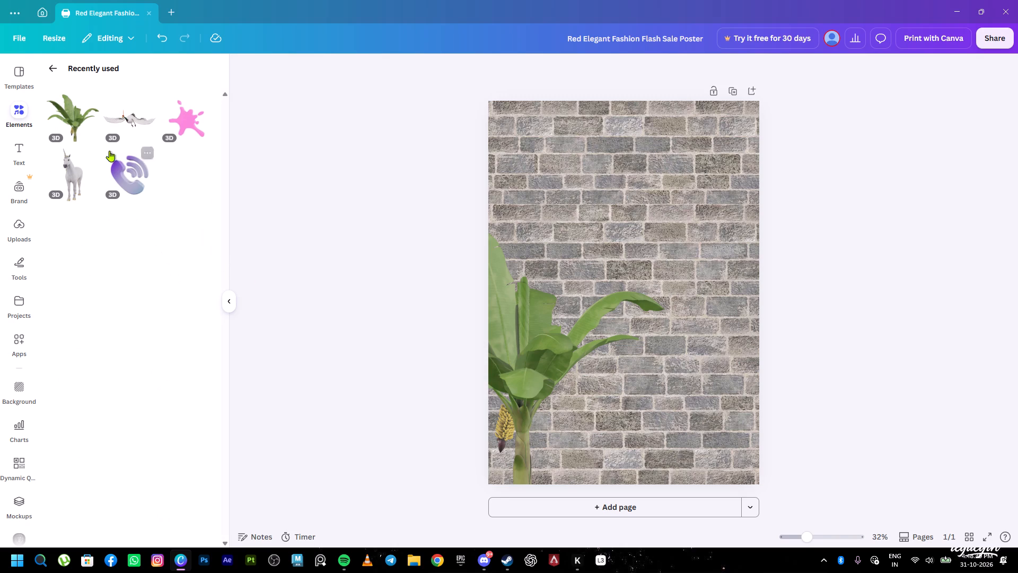
left_click(50, 75)
scroll(159, 266, "down", 3)
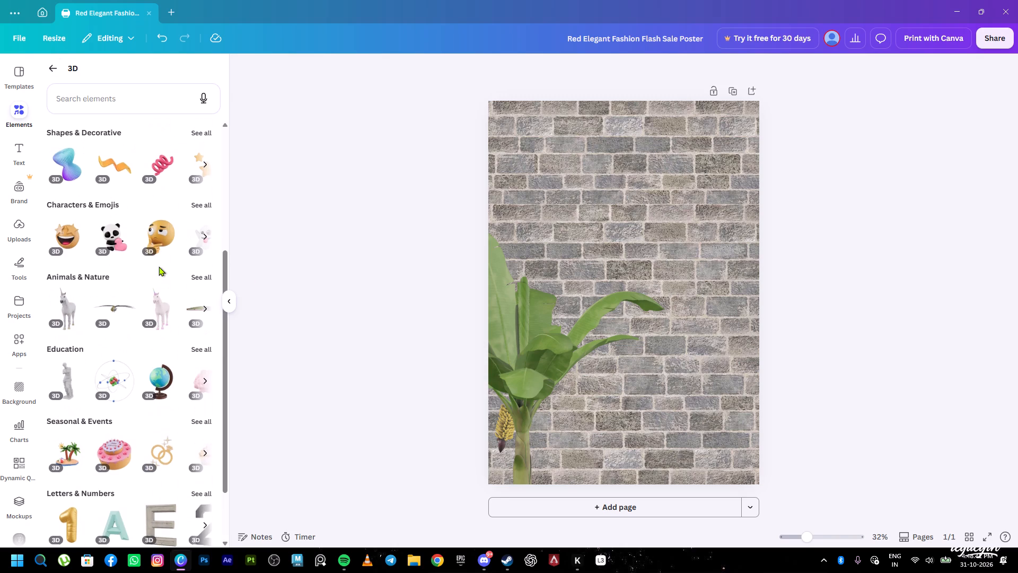
scroll(159, 266, "down", 1)
left_click(207, 231)
left_click(206, 230)
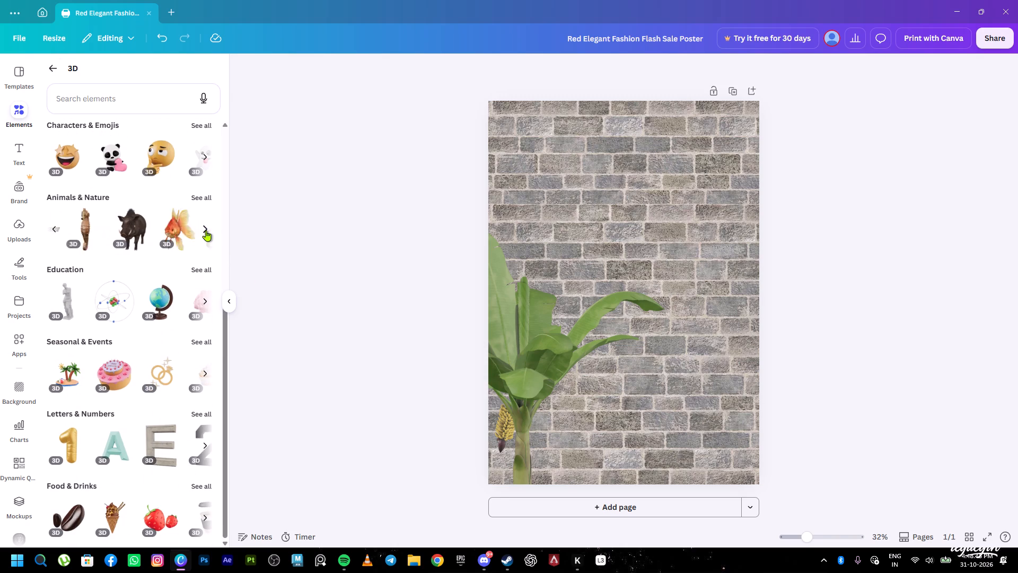
left_click(206, 230)
left_click(206, 231)
left_click(188, 233)
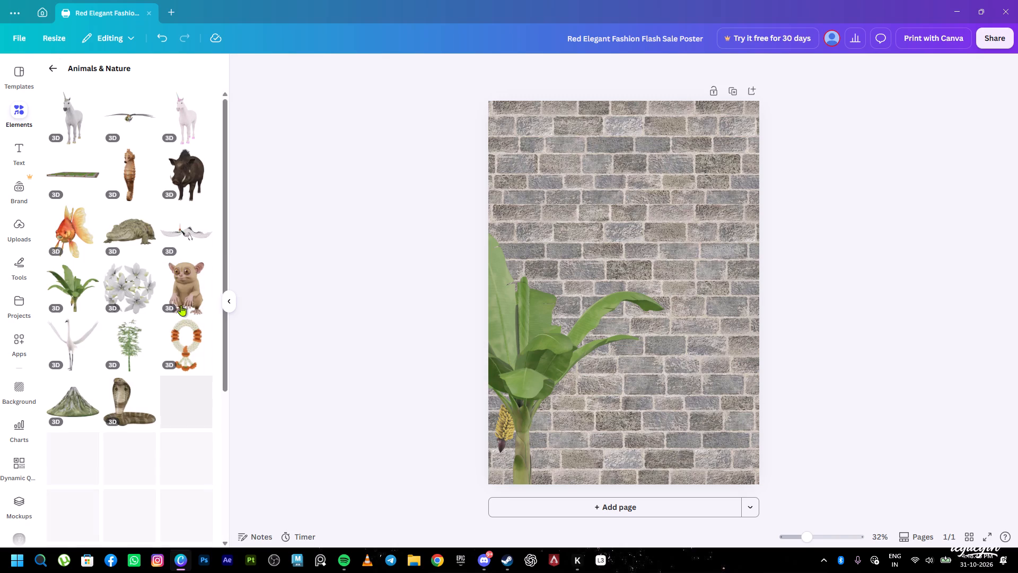
scroll(180, 302, "down", 3)
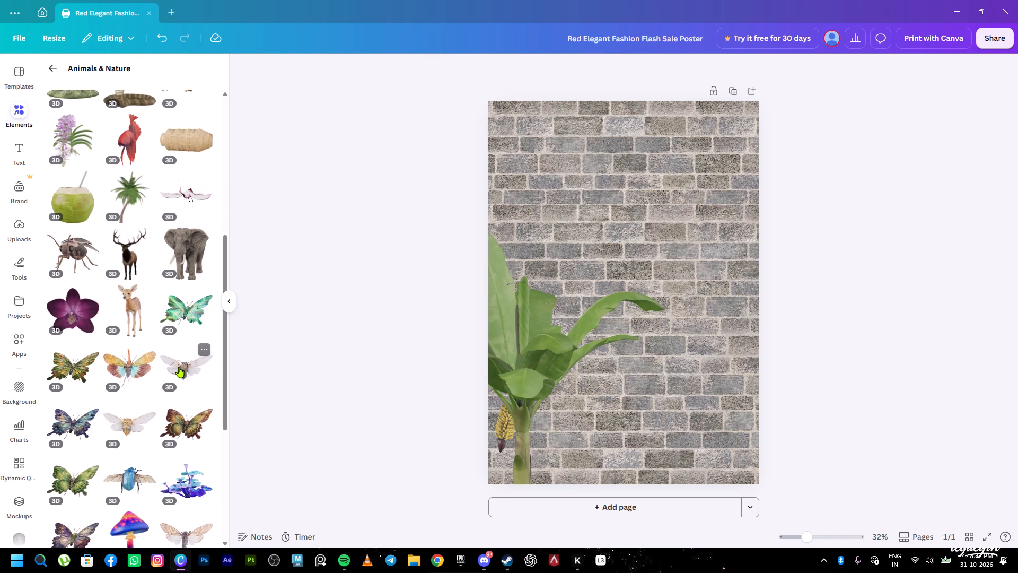
scroll(178, 366, "down", 1)
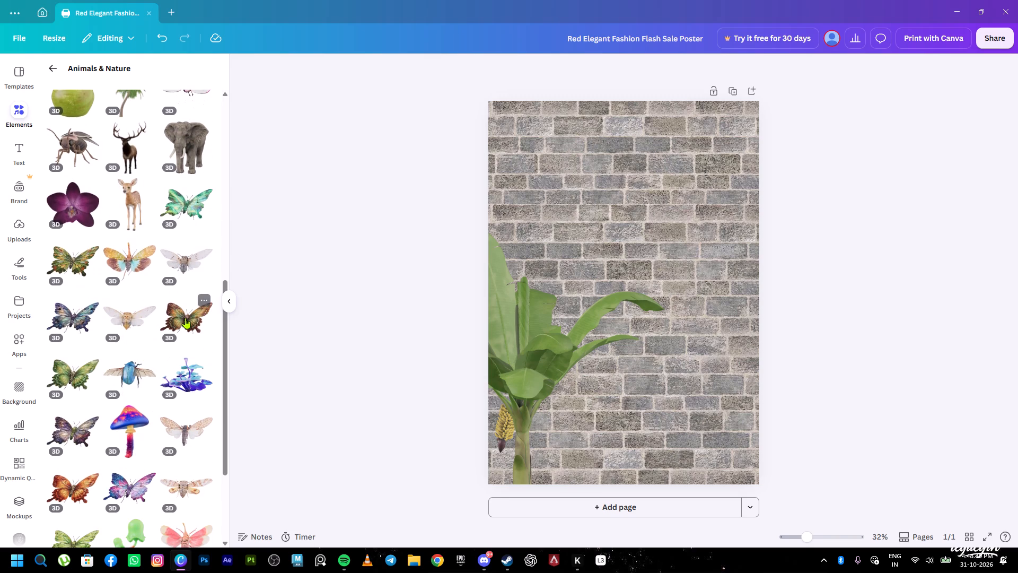
left_click(186, 320)
Move the butterfly to the upper part of the poster and rotate it in 3D so its spread wings tilt diagonally.
left_click_drag(629, 300, 603, 213)
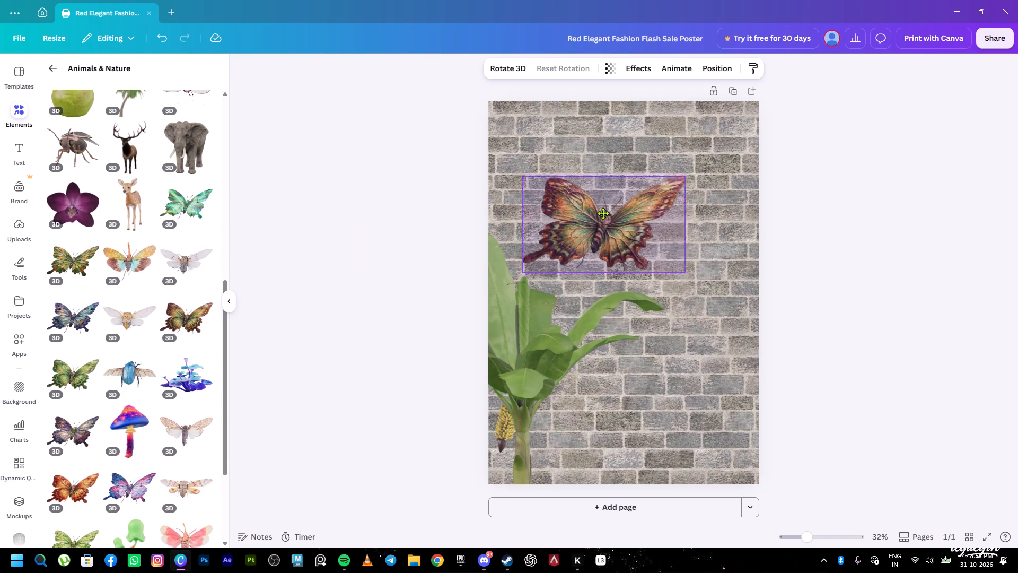
left_click_drag(603, 213, 591, 171)
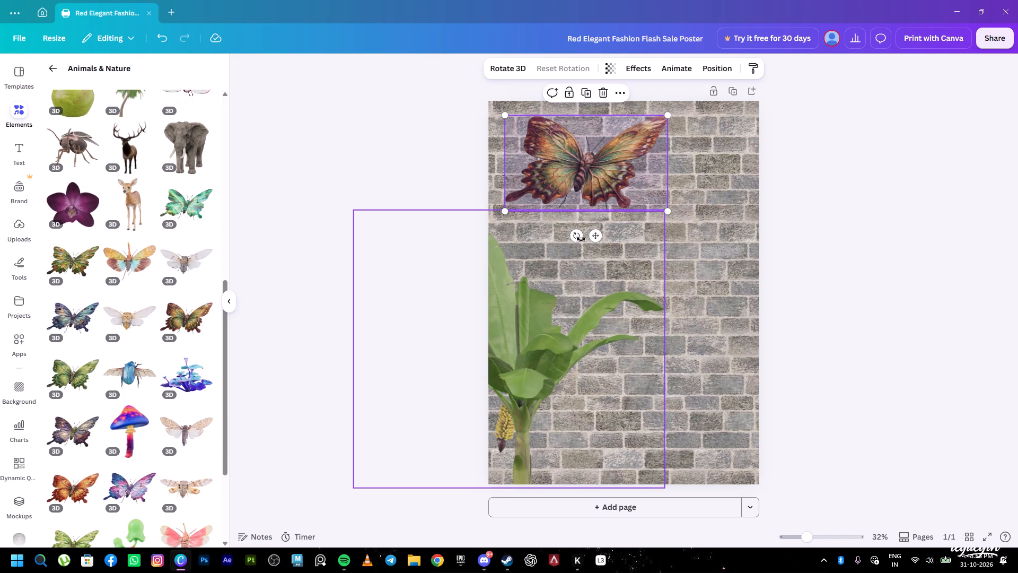
left_click_drag(580, 166, 592, 197)
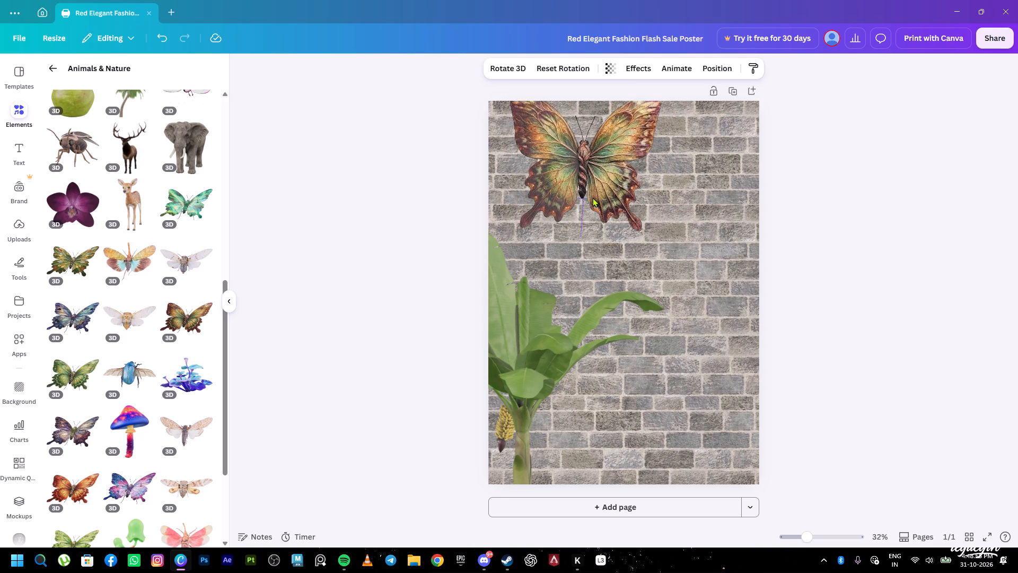
left_click_drag(592, 197, 592, 128)
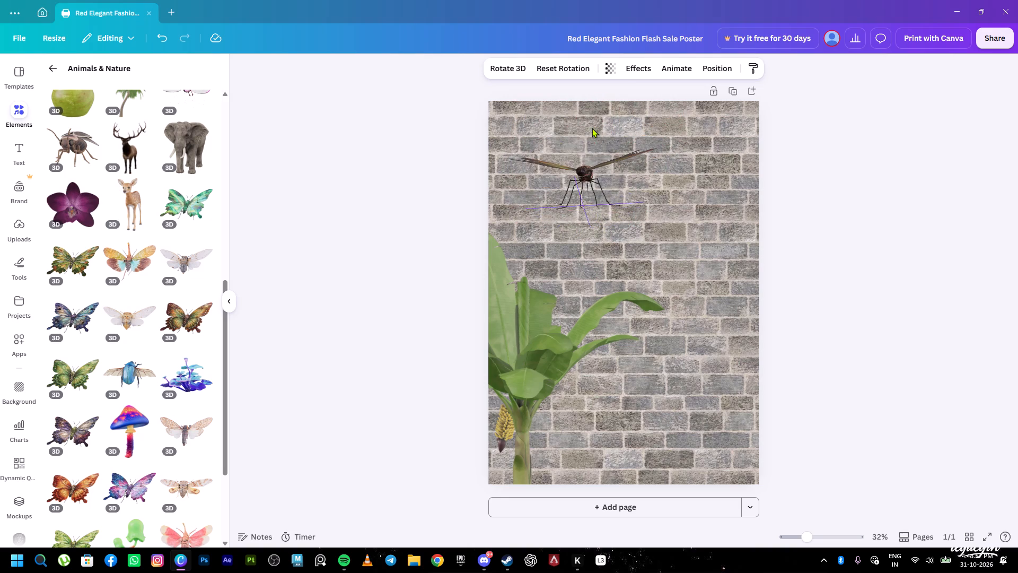
left_click_drag(592, 128, 644, 222)
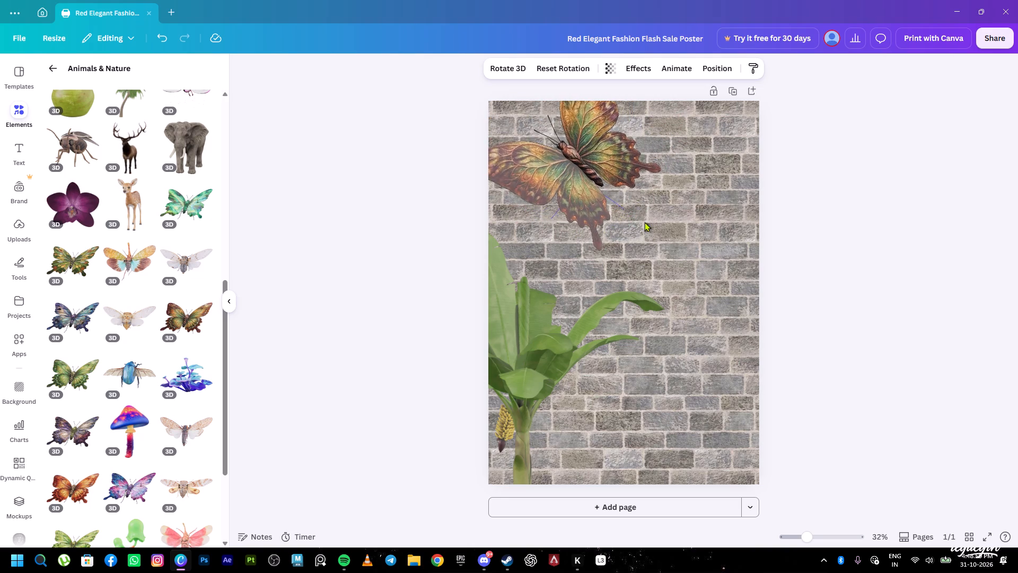
left_click_drag(644, 222, 627, 223)
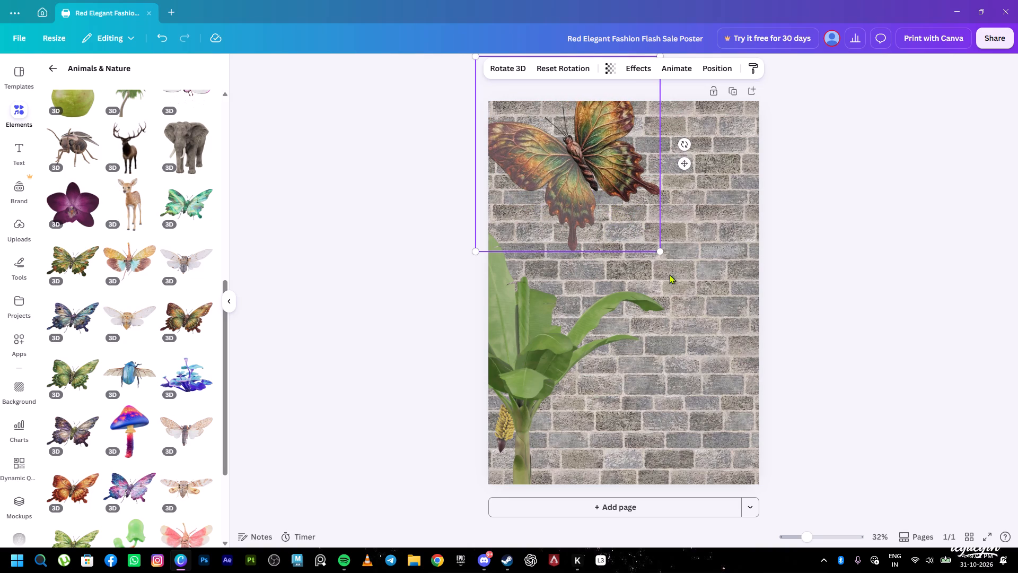
Shrink the butterfly to less than half its size and move it to the upper middle of the poster.
left_click_drag(662, 255, 544, 154)
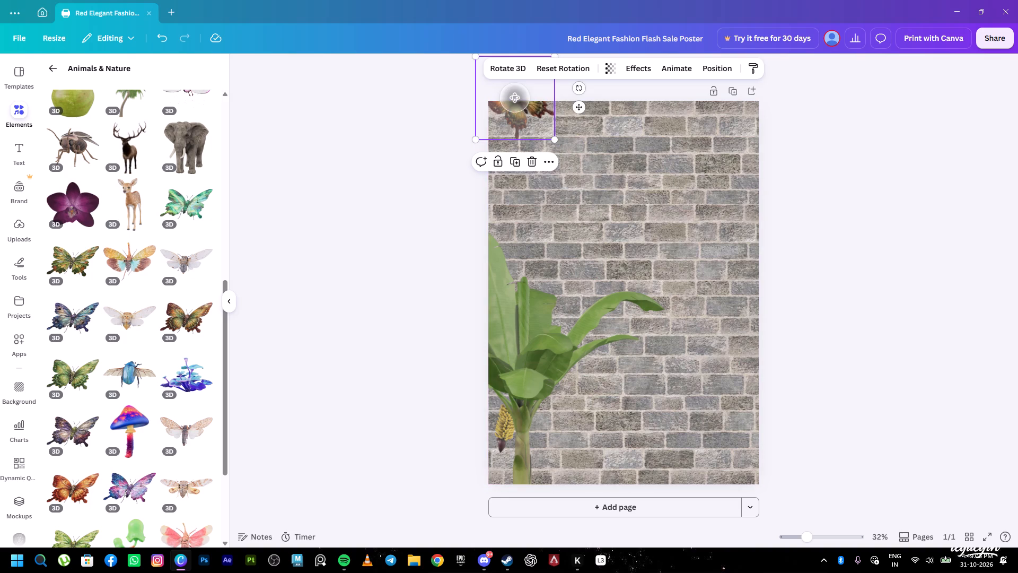
left_click_drag(528, 116, 541, 166)
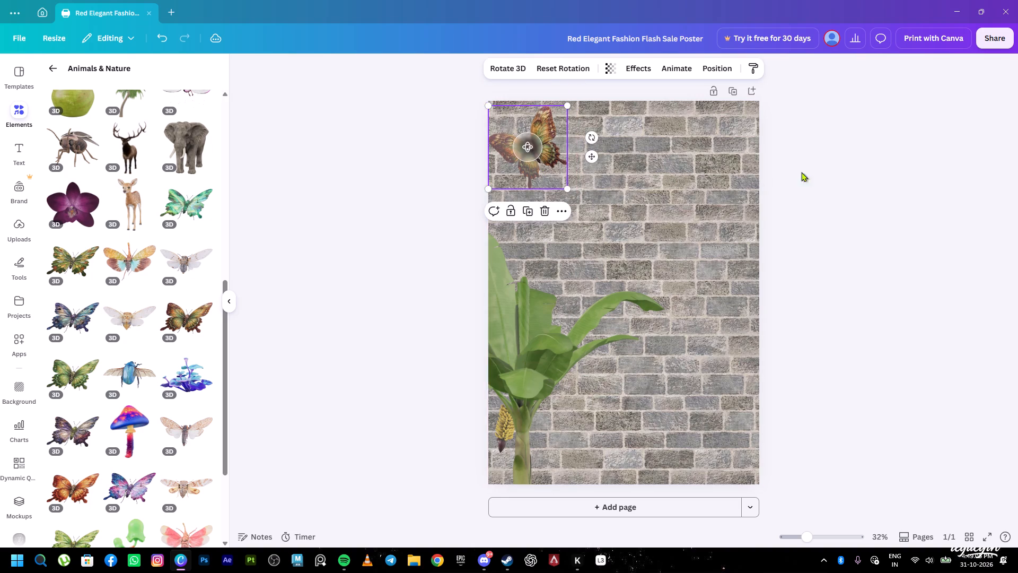
left_click(813, 170)
left_click_drag(540, 143, 590, 147)
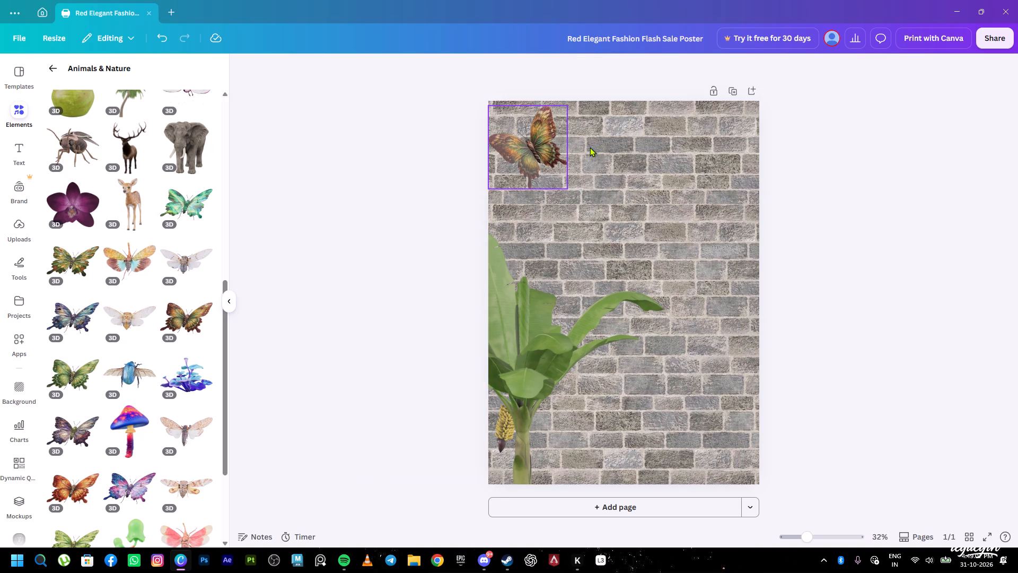
left_click_drag(590, 147, 603, 150)
left_click_drag(528, 152, 642, 157)
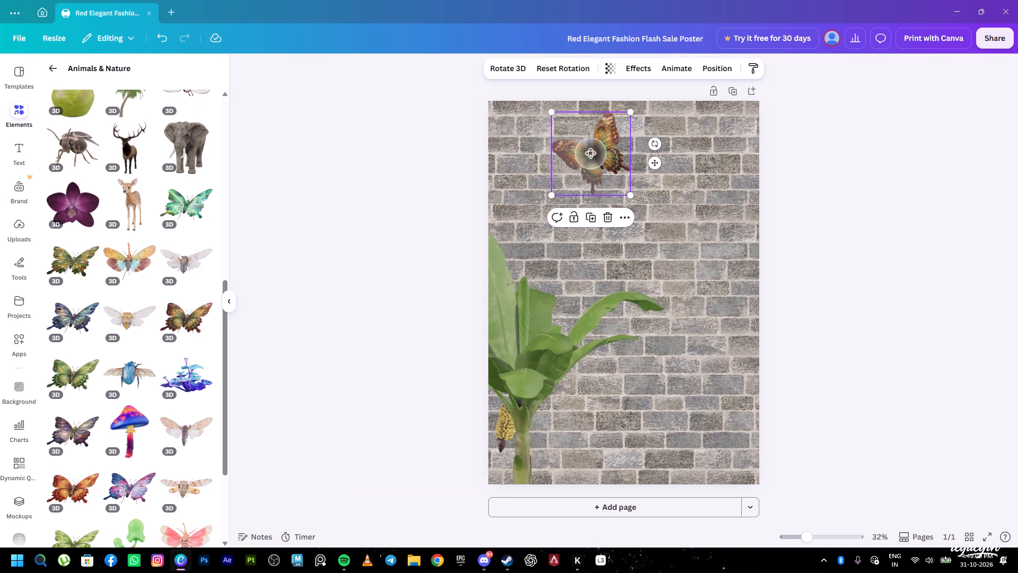
Fine-tune the butterfly's 3D rotation and place it in the poster's upper-left corner, partly beyond the page edge.
left_click_drag(593, 154, 621, 152)
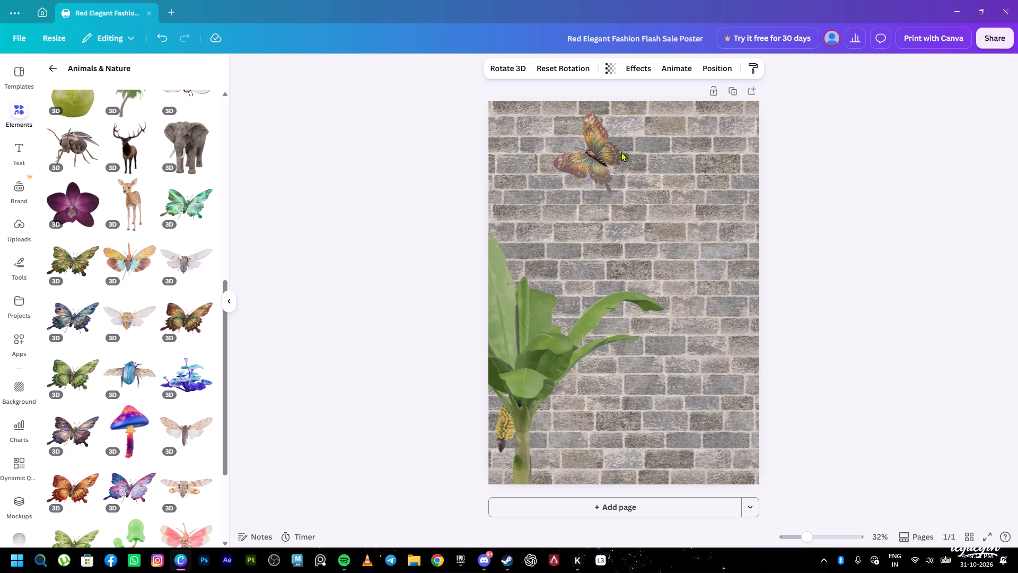
left_click_drag(621, 152, 595, 169)
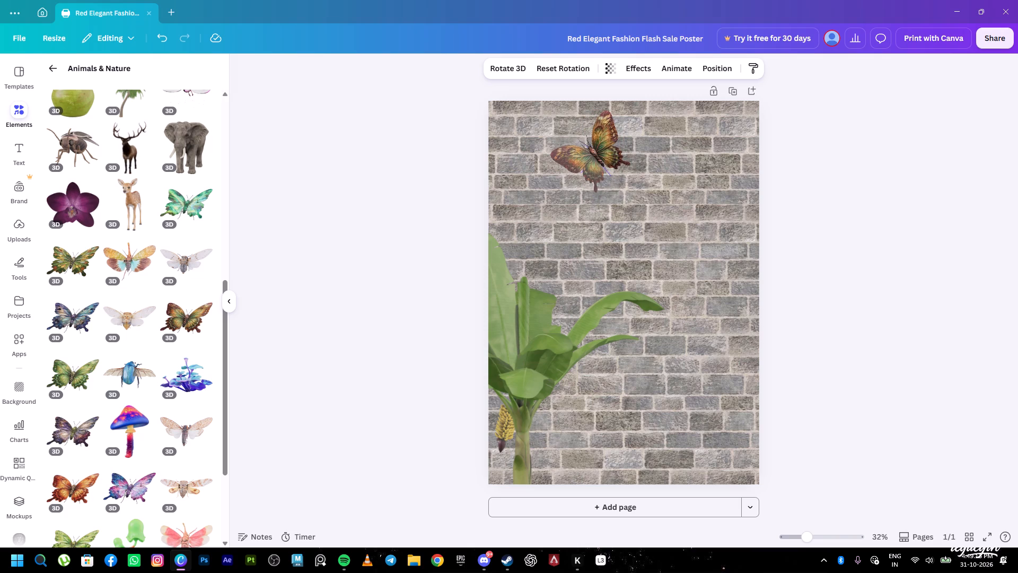
left_click_drag(595, 169, 595, 171)
left_click_drag(595, 157, 521, 127)
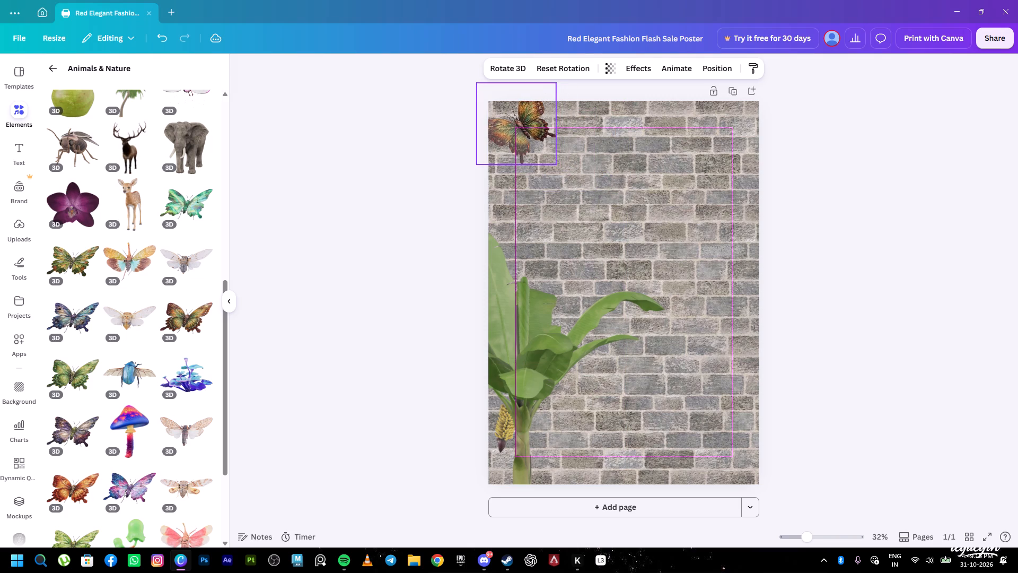
left_click_drag(521, 127, 521, 128)
left_click(772, 171)
Look through more of the Animals & Nature 3D elements.
scroll(140, 351, "down", 1)
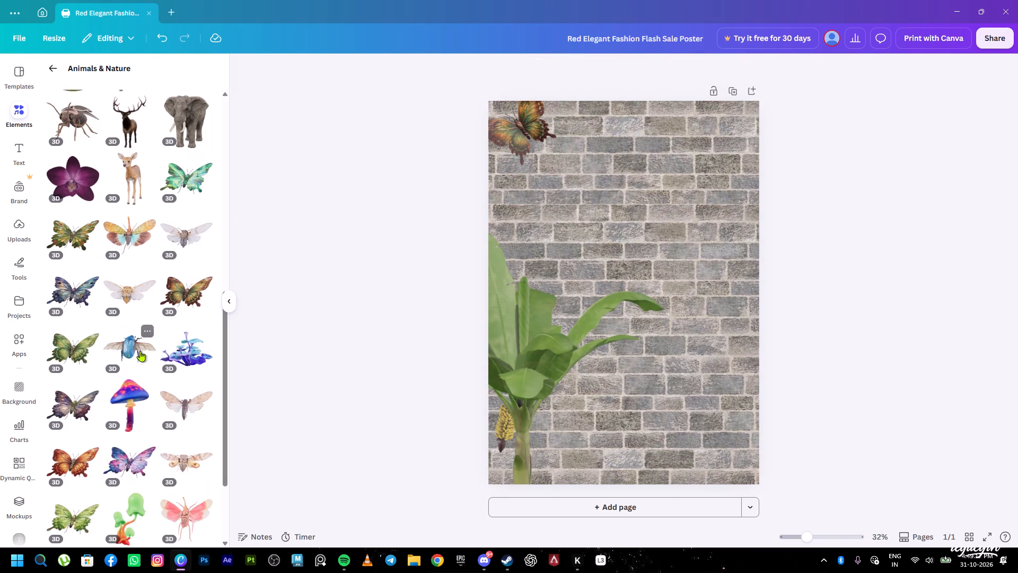
scroll(140, 351, "down", 4)
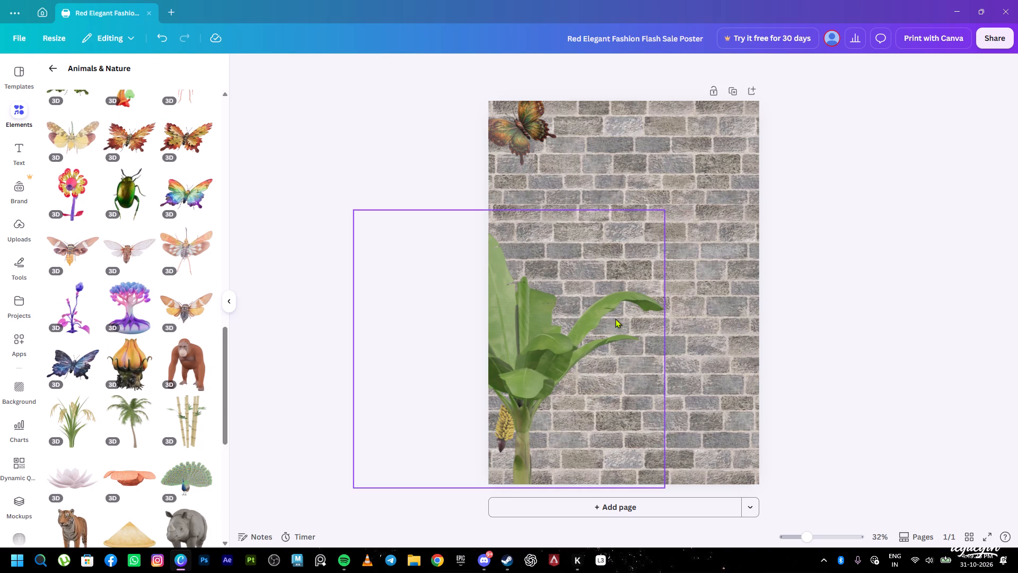
left_click(131, 39)
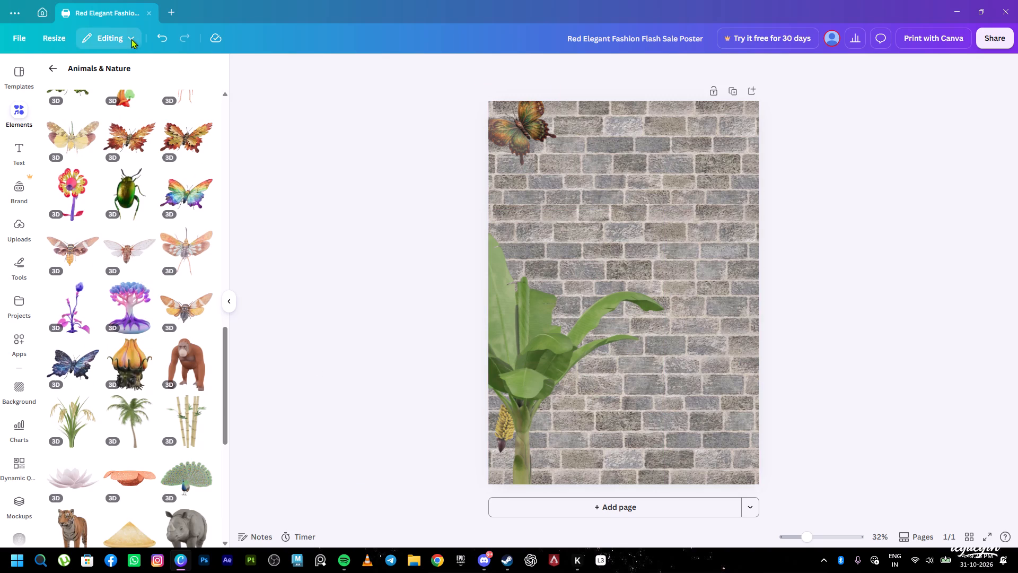
left_click(131, 39)
left_click(23, 38)
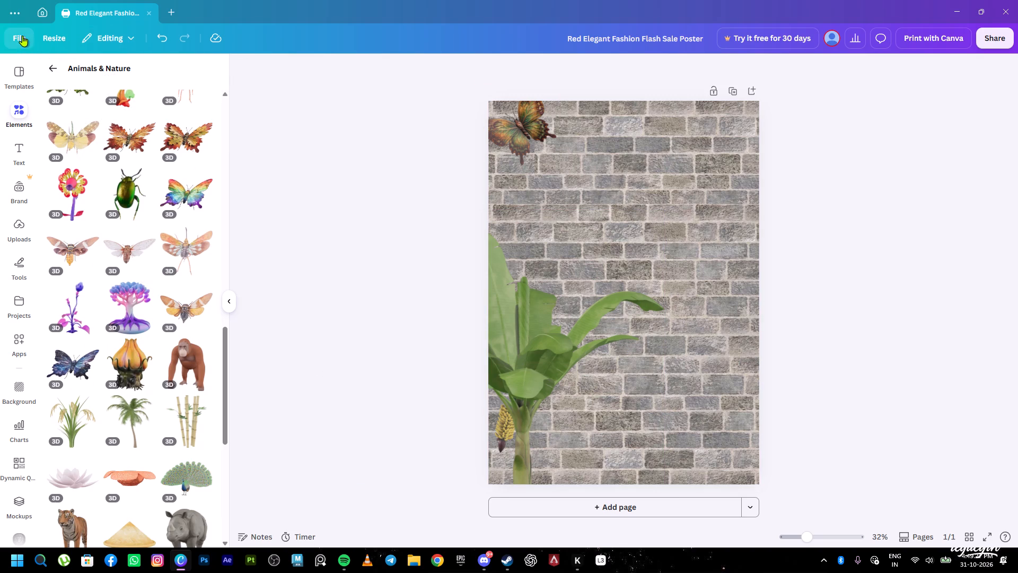
left_click(402, 160)
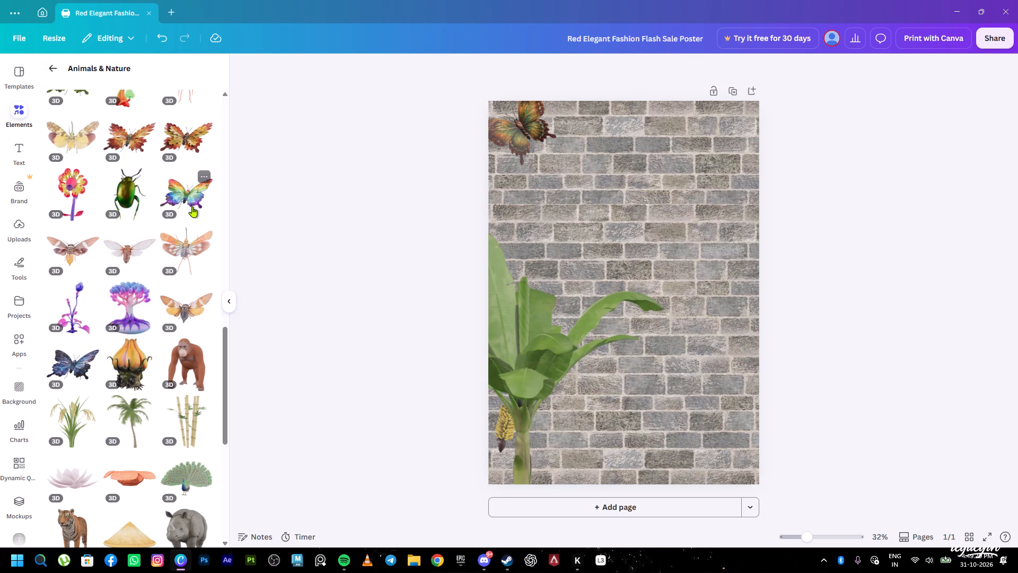
scroll(30, 120, "up", 7)
Browse the poster templates, from match day and film designs to floral backgrounds and photo collages.
left_click(18, 74)
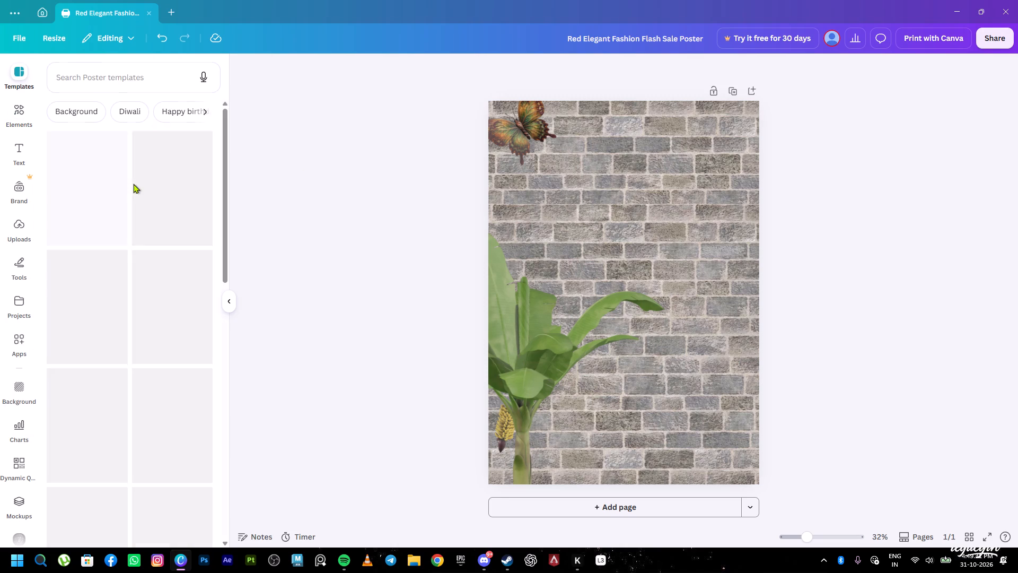
scroll(150, 273, "down", 2)
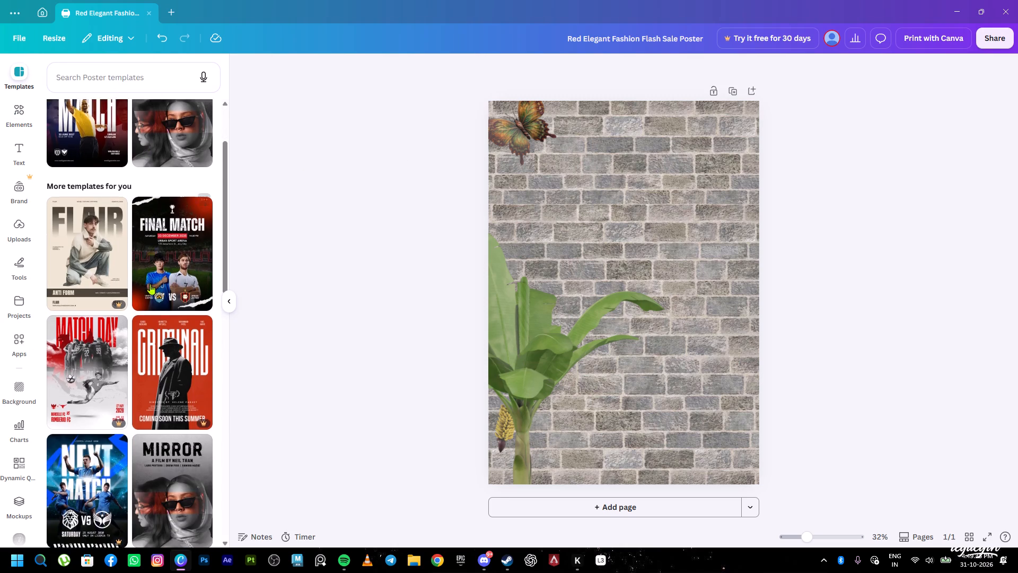
scroll(146, 297, "down", 4)
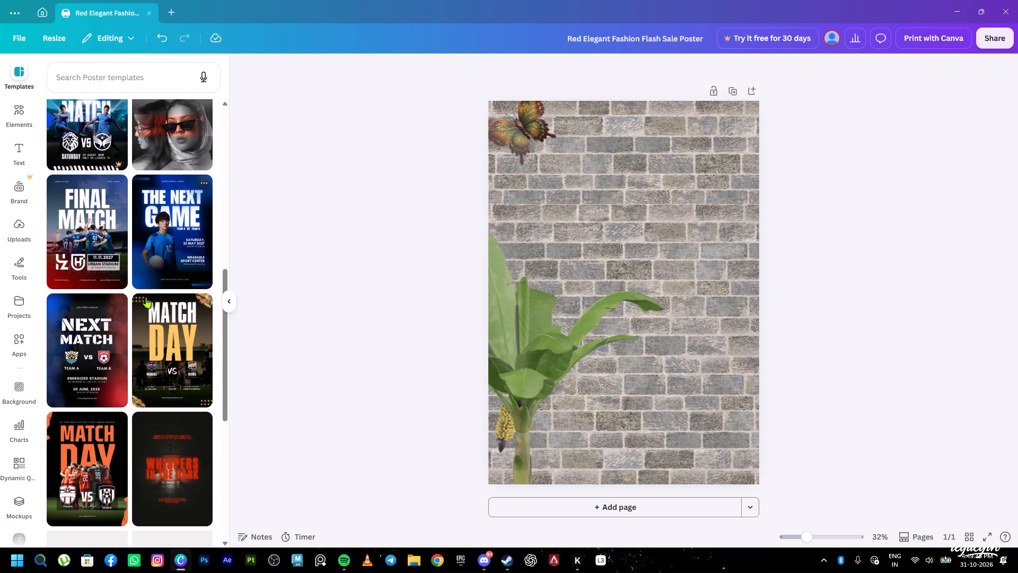
scroll(145, 293, "down", 3)
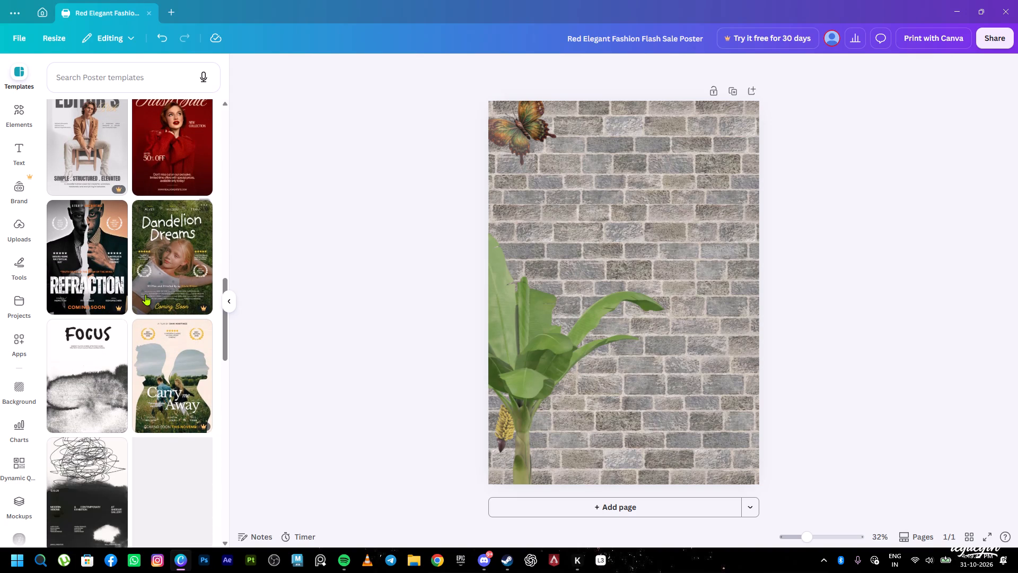
scroll(145, 294, "down", 4)
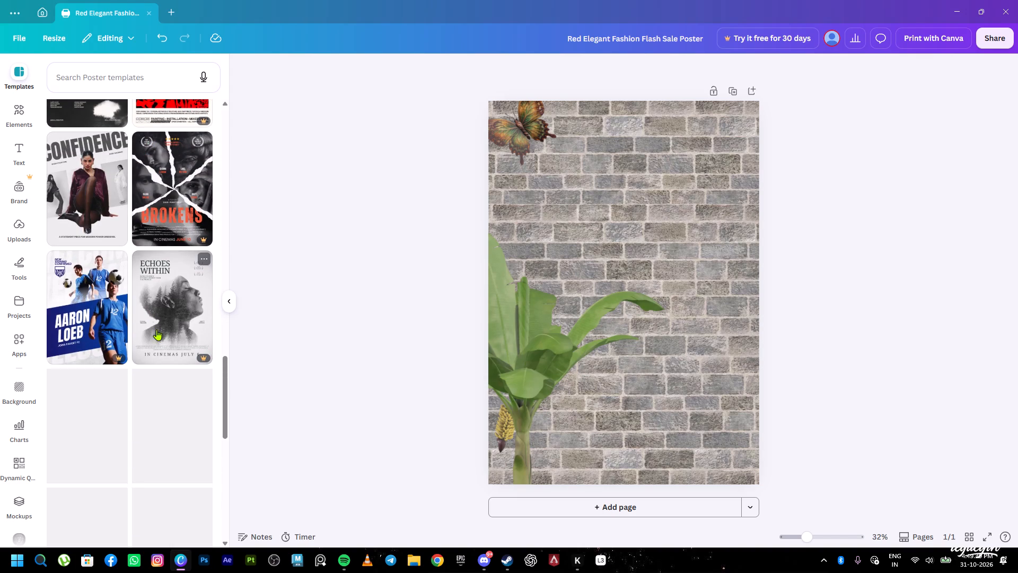
scroll(157, 355, "down", 2)
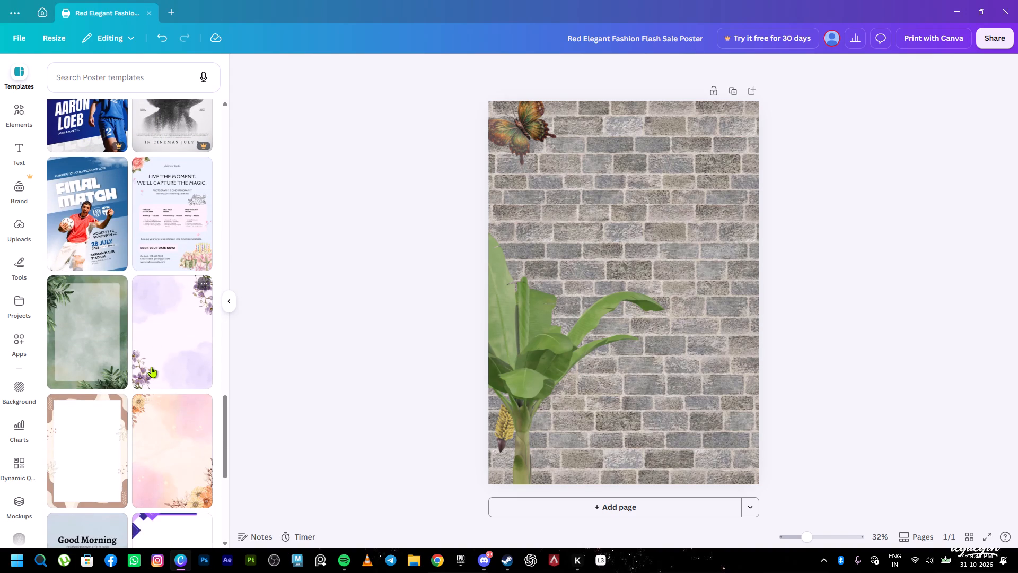
scroll(151, 367, "down", 2)
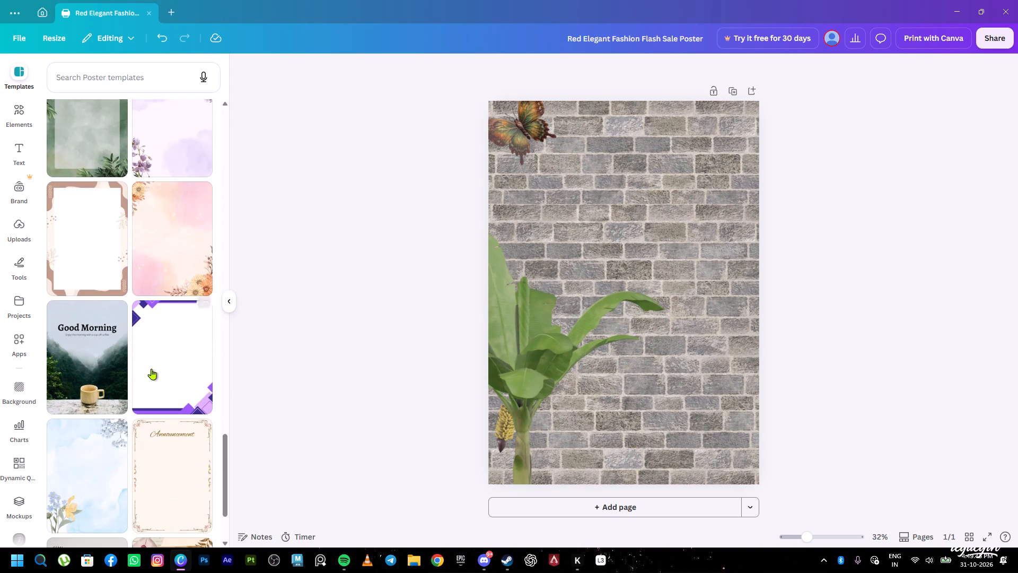
scroll(161, 362, "down", 2)
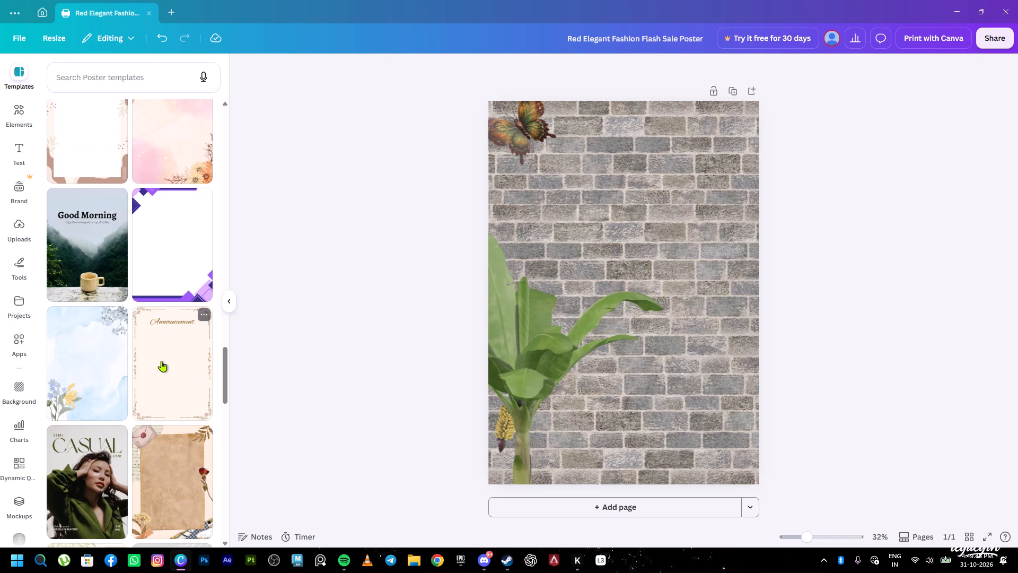
scroll(161, 361, "down", 4)
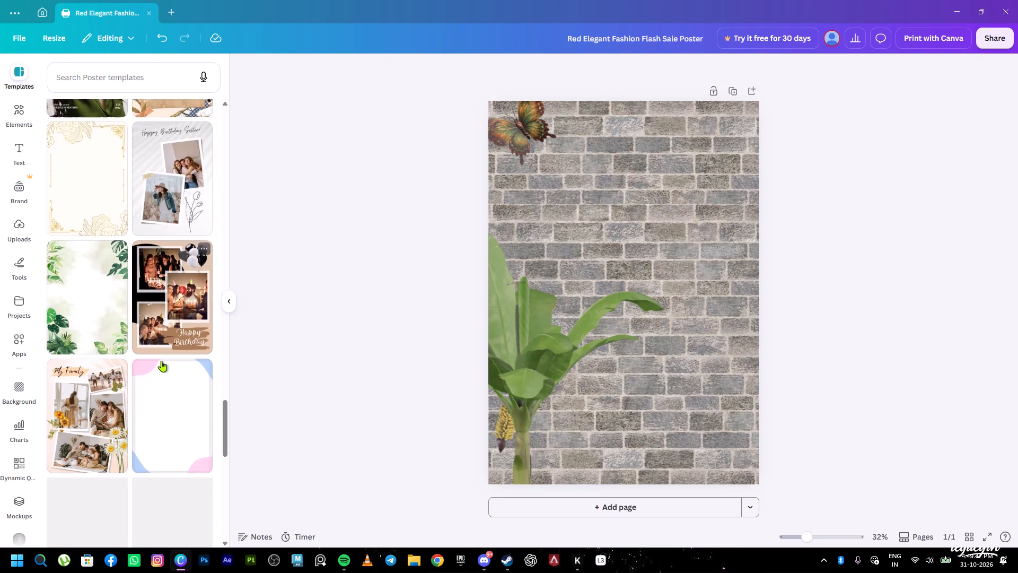
scroll(161, 361, "down", 4)
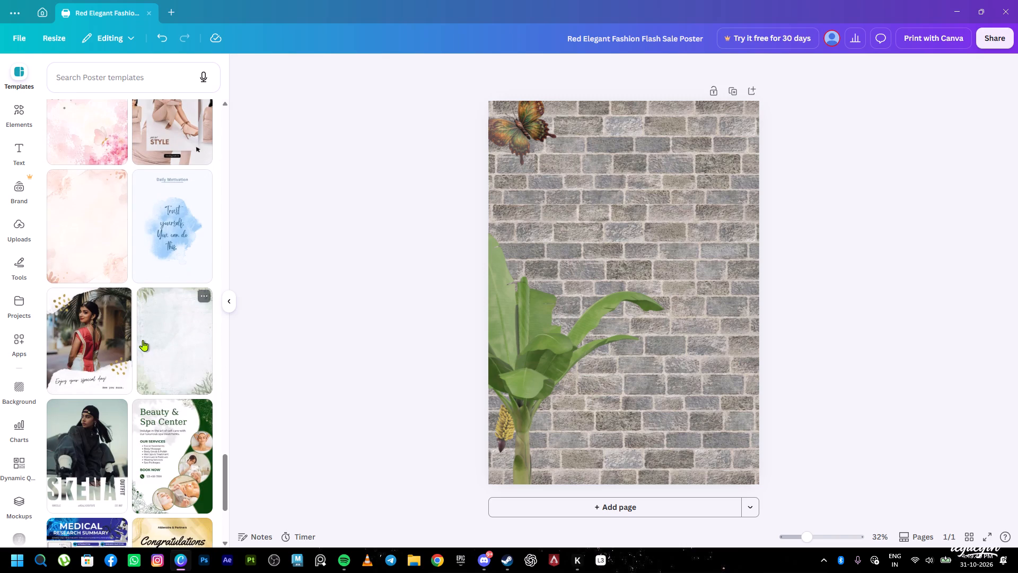
Browse further through the poster templates, from research infographics and floral backgrounds to fashion, hiring and food designs.
scroll(142, 340, "down", 2)
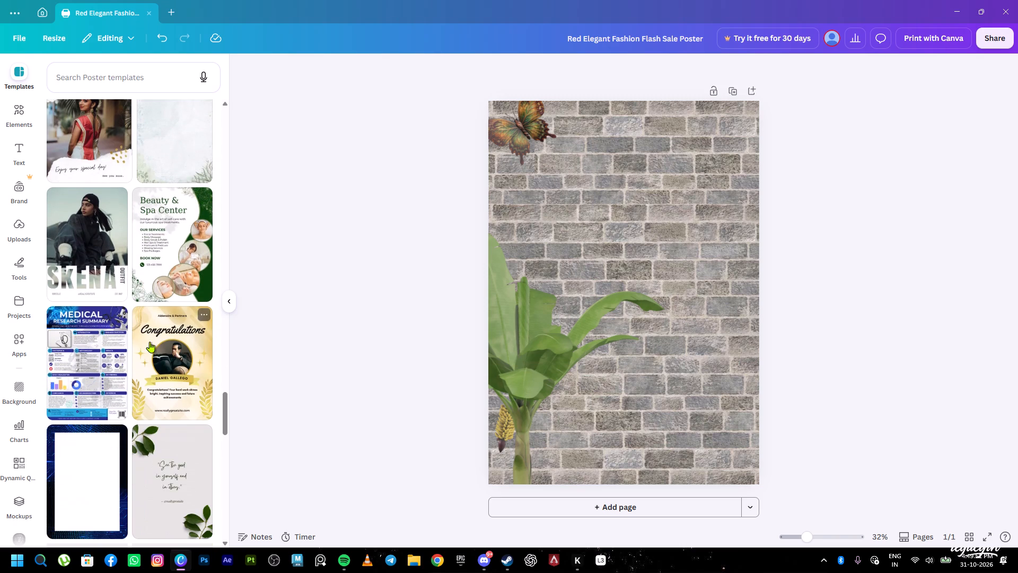
scroll(142, 335, "down", 3)
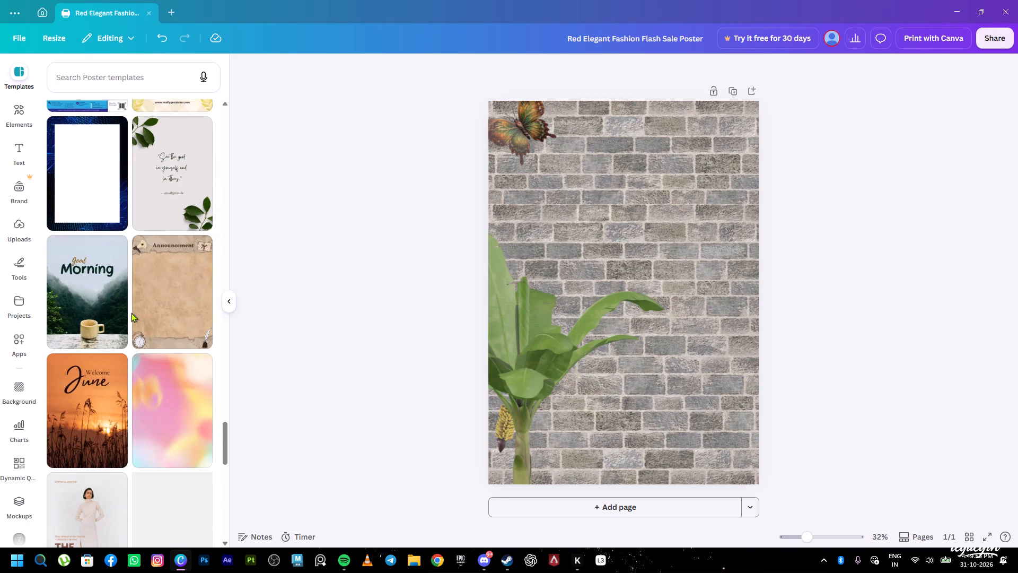
scroll(131, 312, "down", 3)
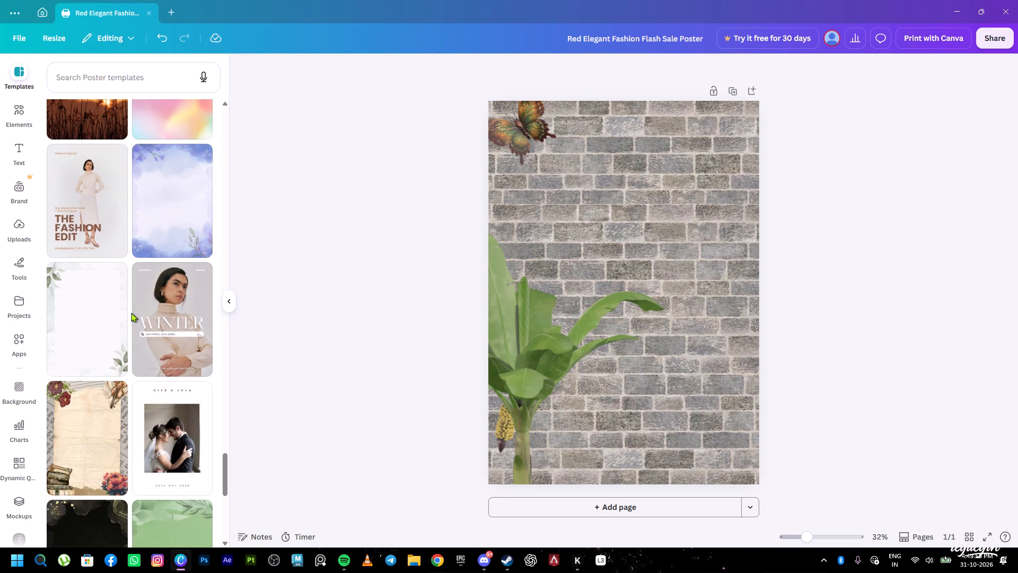
scroll(131, 312, "down", 3)
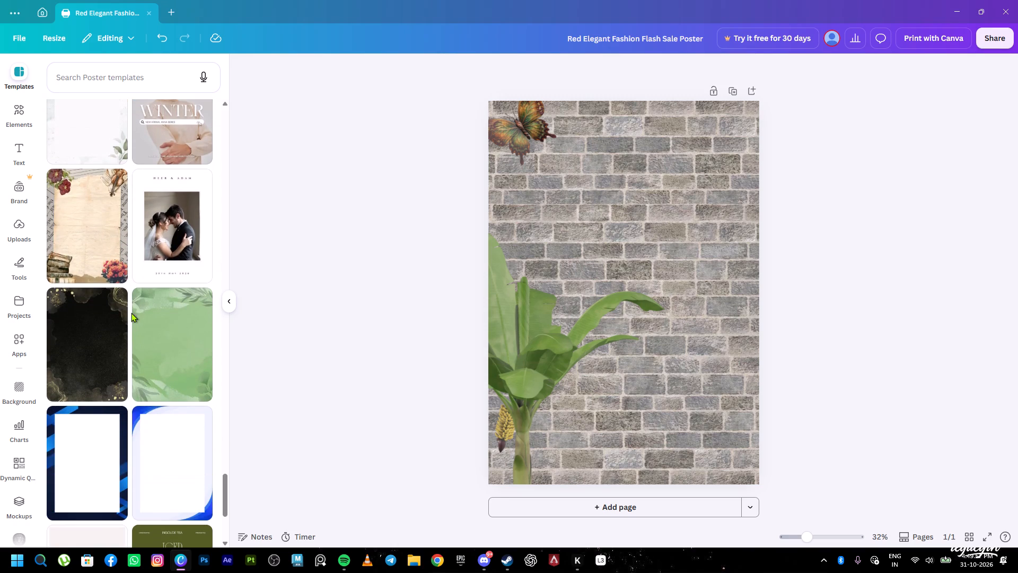
scroll(131, 312, "down", 3)
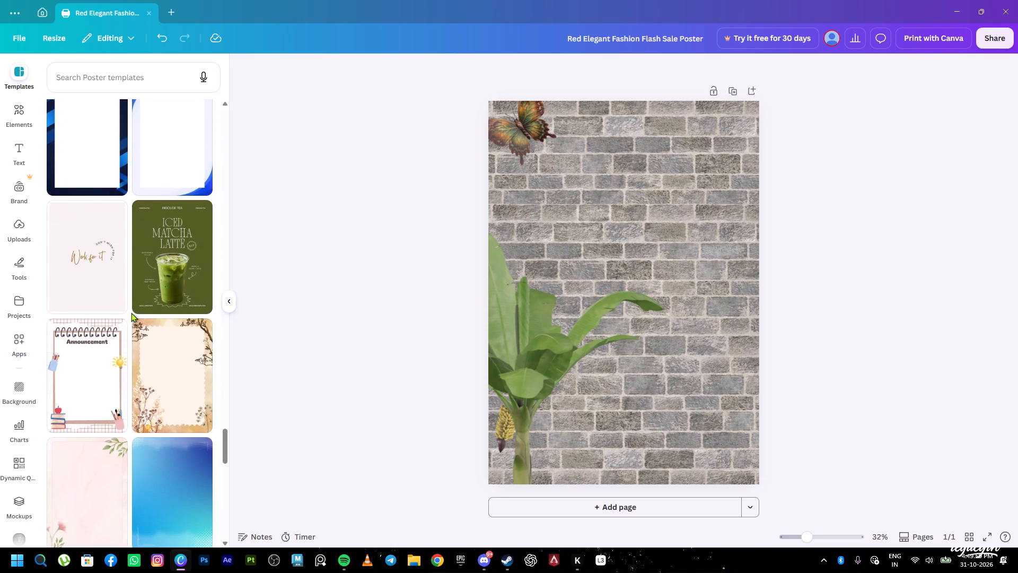
scroll(131, 312, "down", 3)
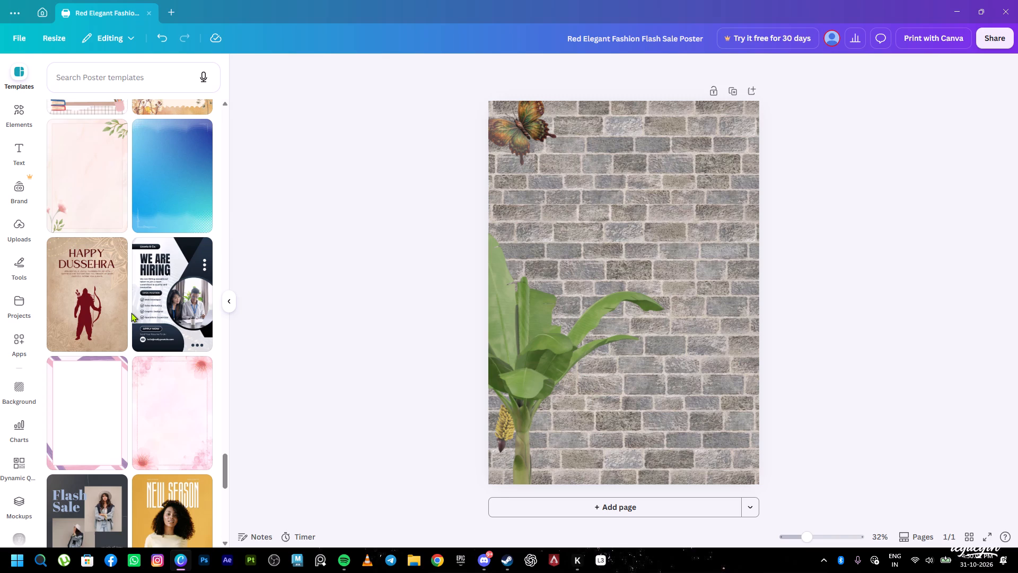
scroll(131, 314, "down", 3)
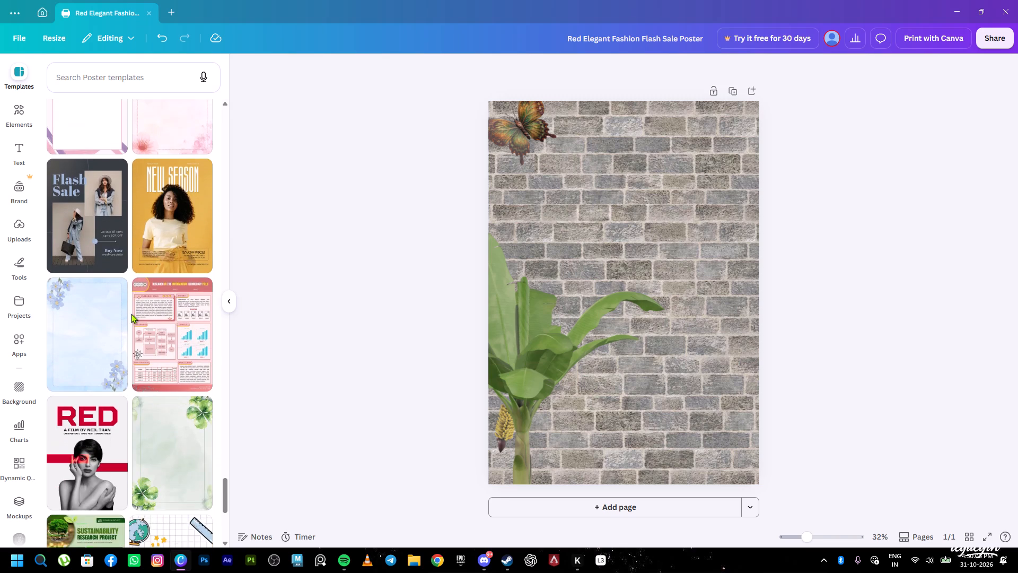
scroll(131, 314, "down", 5)
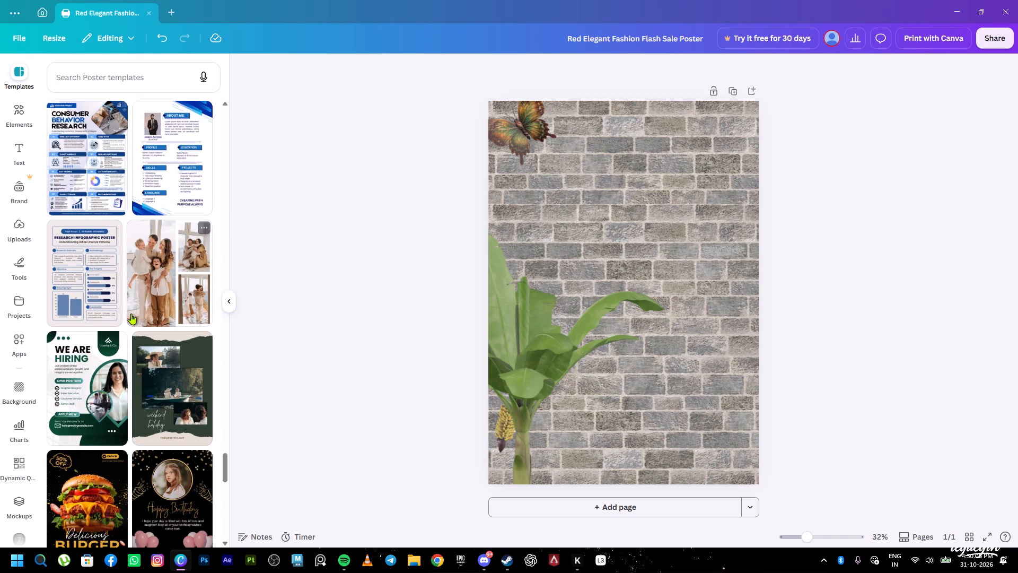
scroll(131, 314, "down", 2)
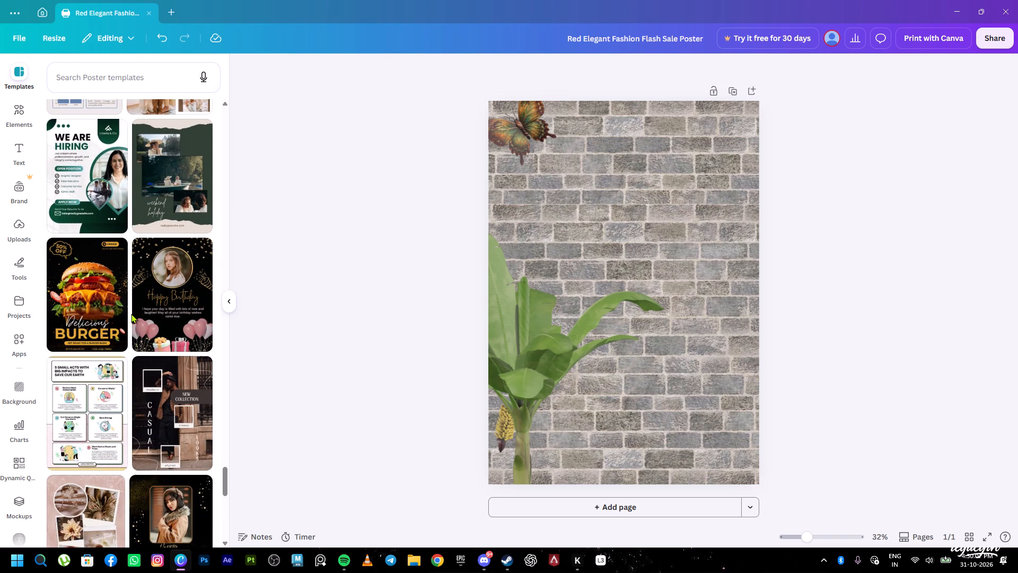
Replace the poster's design with the Delicious Burger Poster template.
left_click(101, 303)
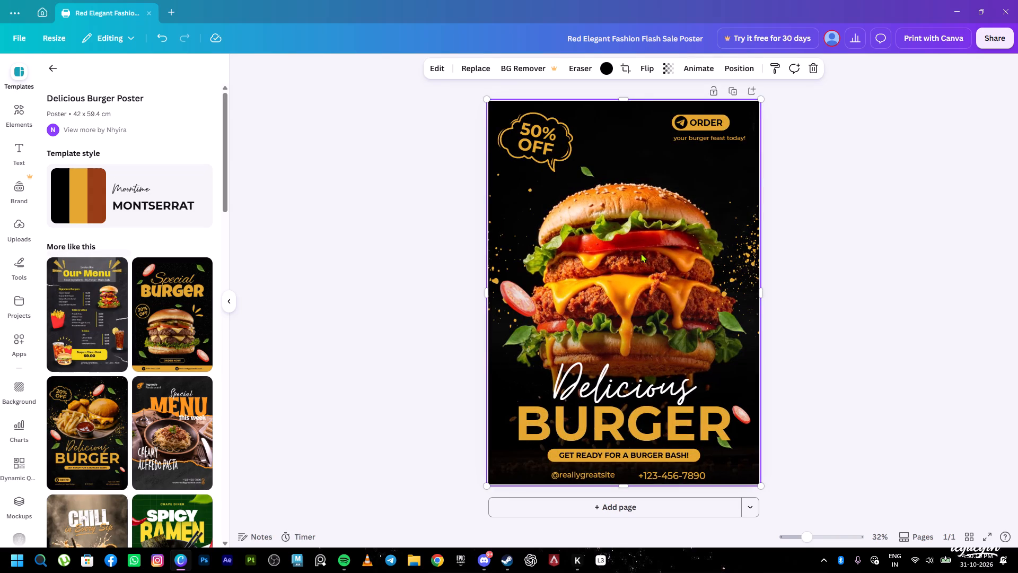
left_click(633, 228)
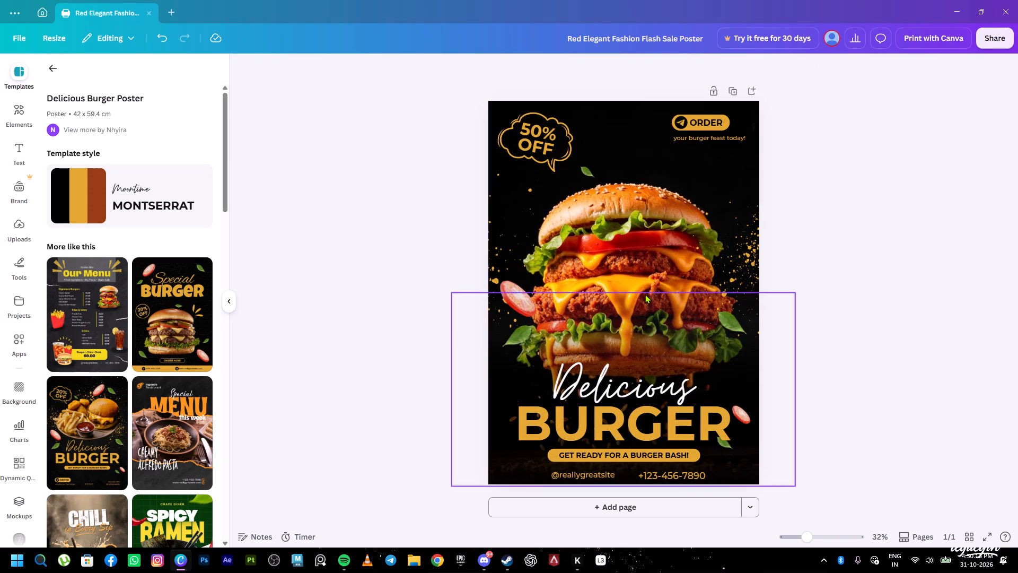
left_click(645, 224)
left_click(640, 237)
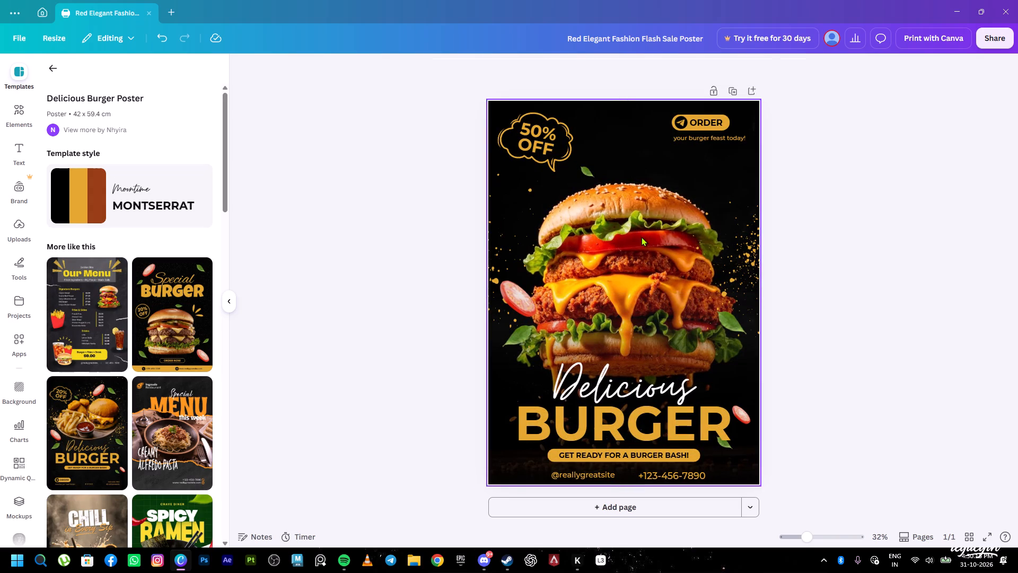
left_click_drag(641, 237, 651, 251)
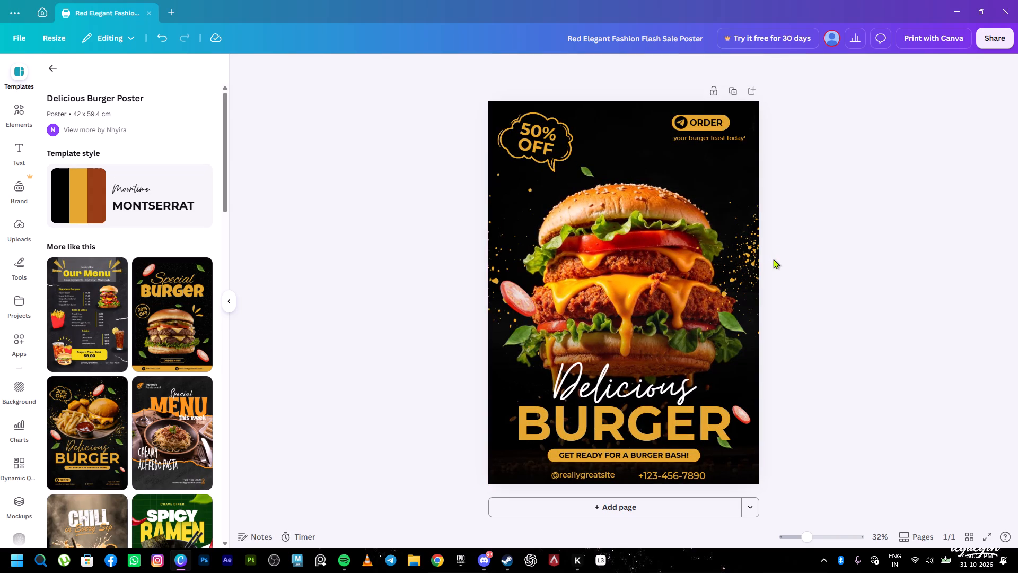
Open the large BURGER headline for text editing.
left_click(667, 428)
double_click(667, 428)
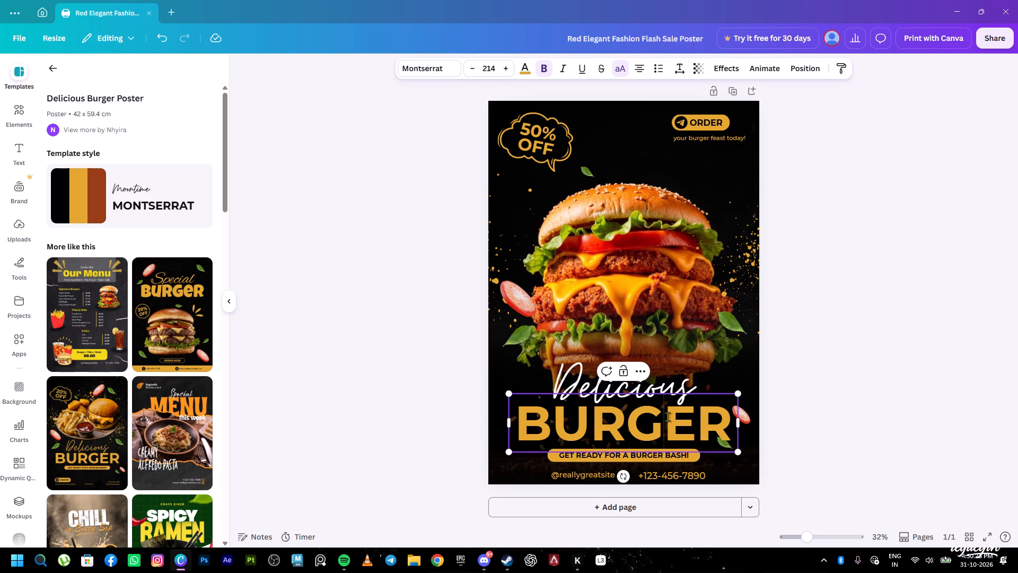
Switch to Spotify, skip to the following song and return to Canva.
left_click(346, 561)
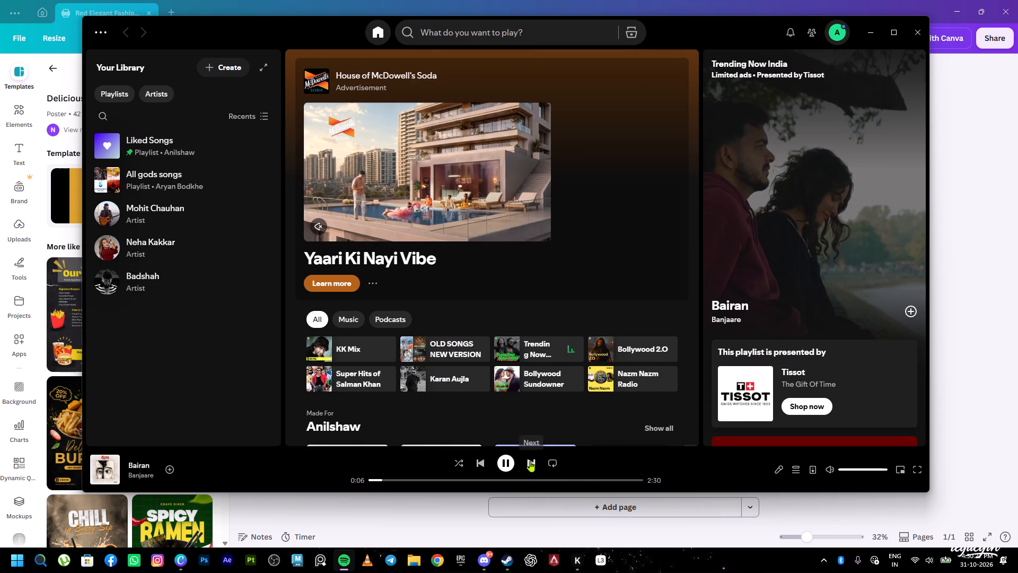
left_click(530, 461)
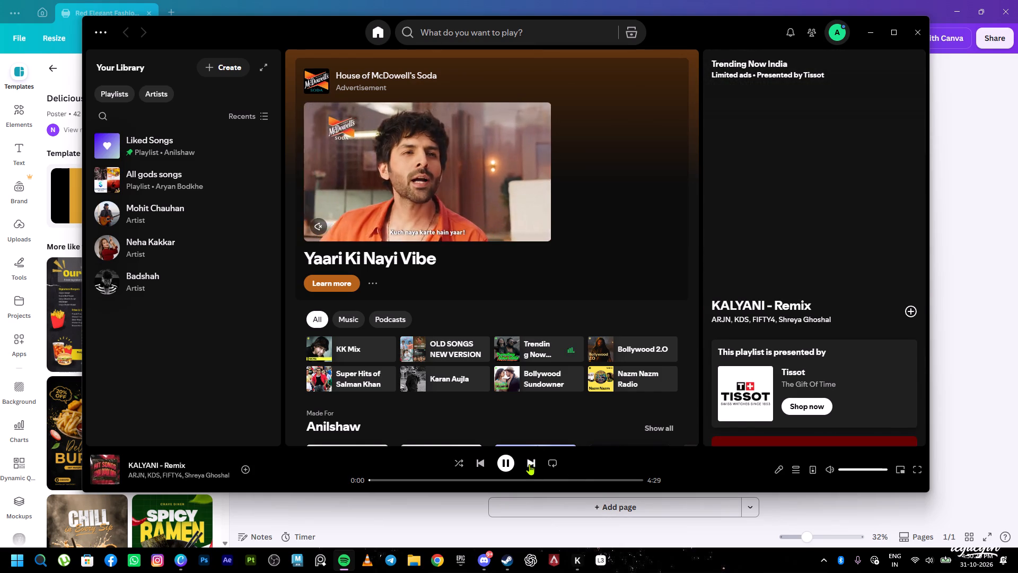
left_click(867, 42)
Add the word KING after BURGER in the headline.
left_click(731, 418)
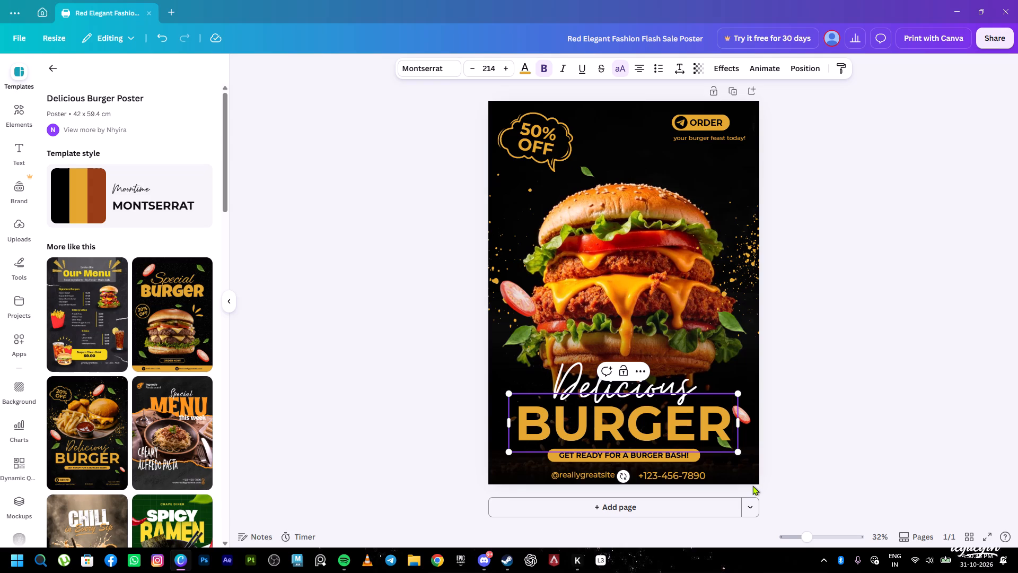
key("space")
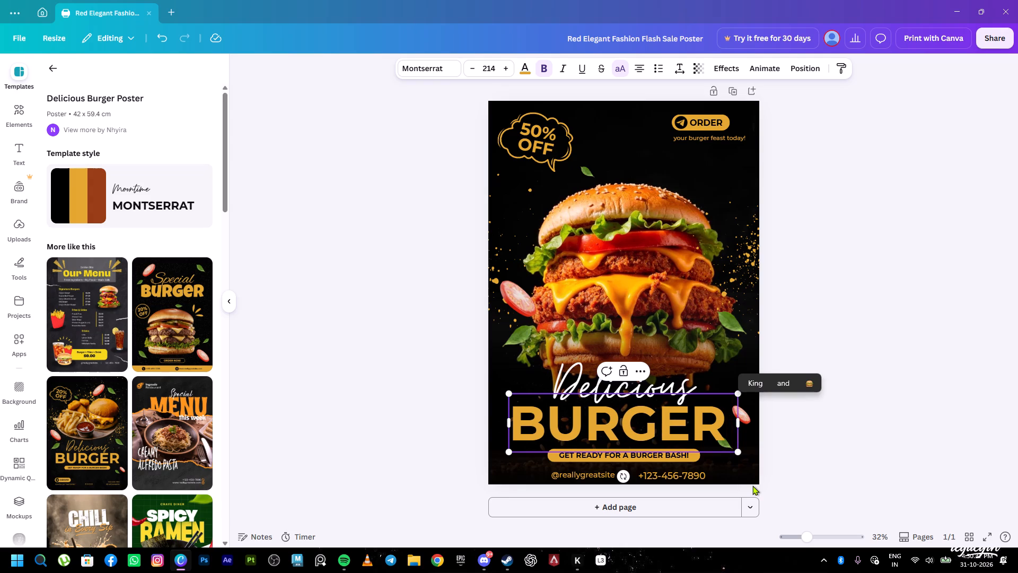
type("king")
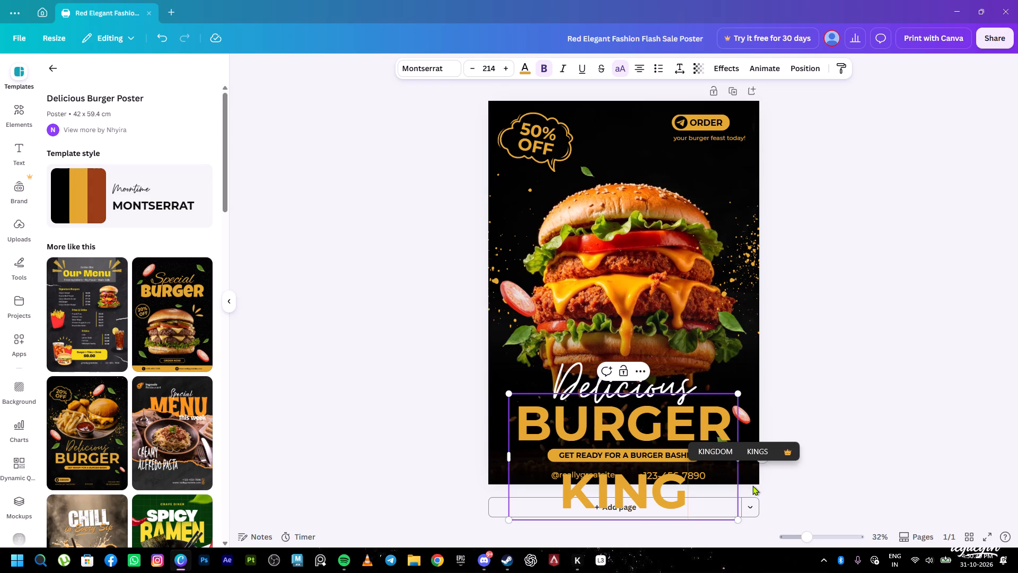
Shrink the BURGER KING headline to about font size 106 and widen its text box so both words fit on one line.
left_click_drag(738, 390, 669, 489)
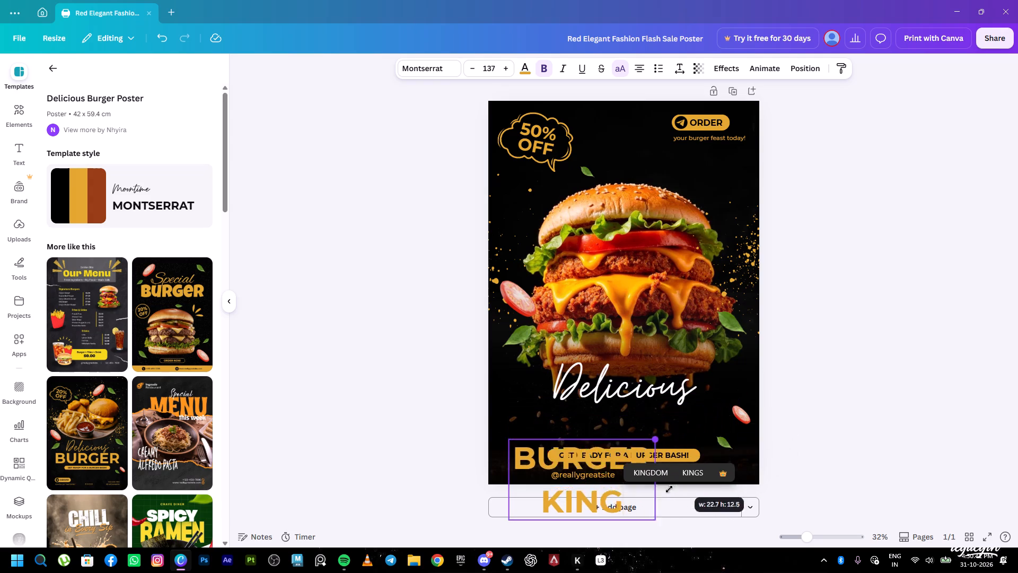
left_click_drag(669, 489, 651, 511)
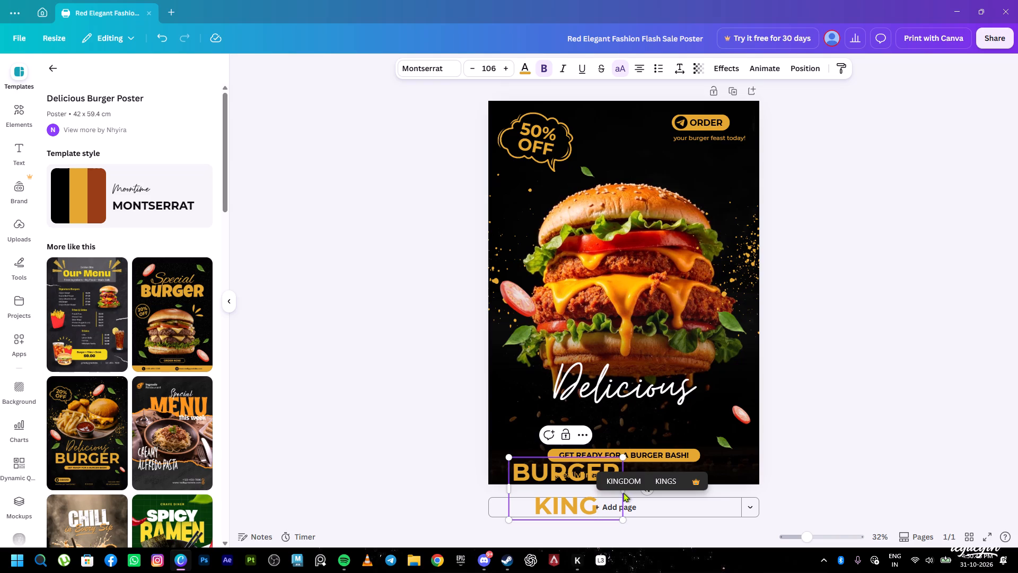
left_click(623, 493)
left_click_drag(505, 491, 505, 491)
left_click_drag(505, 491, 340, 497)
Move the headline between Delicious and the GET READY FOR A BURGER BASH! banner, and narrow its text box around the words.
left_click_drag(495, 477, 568, 455)
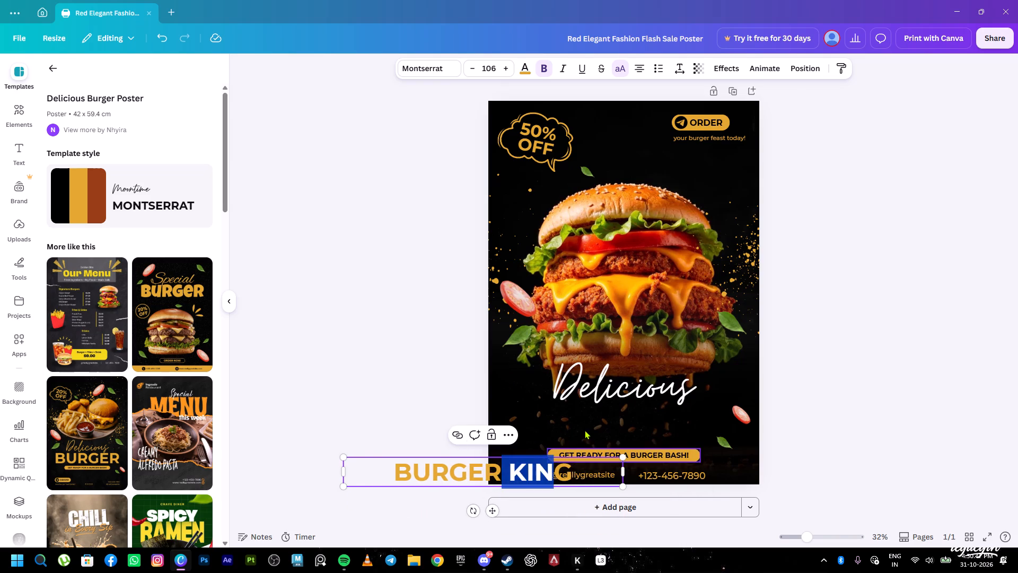
left_click(584, 430)
left_click(508, 472)
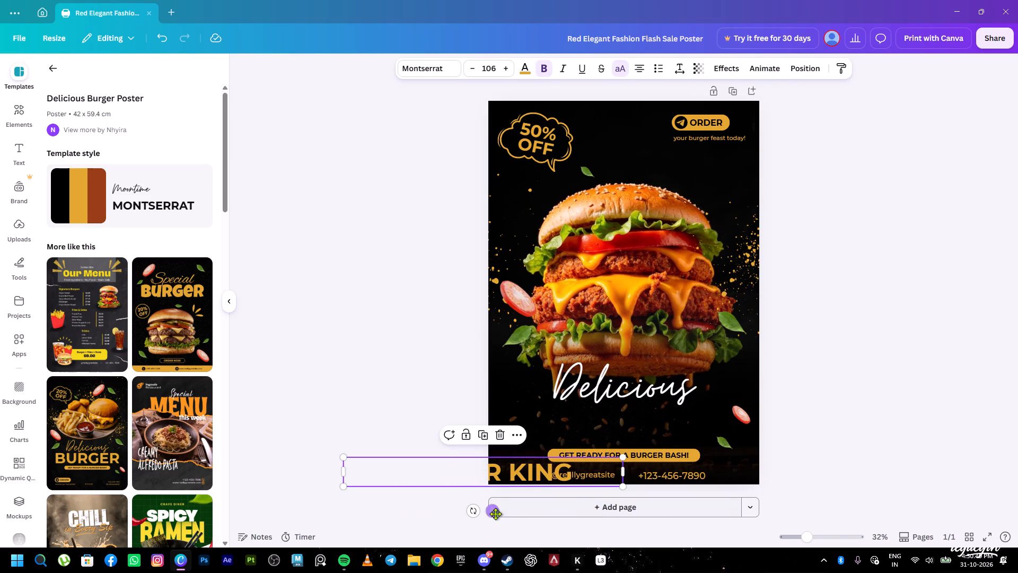
left_click_drag(493, 512, 633, 464)
left_click_drag(481, 423, 549, 426)
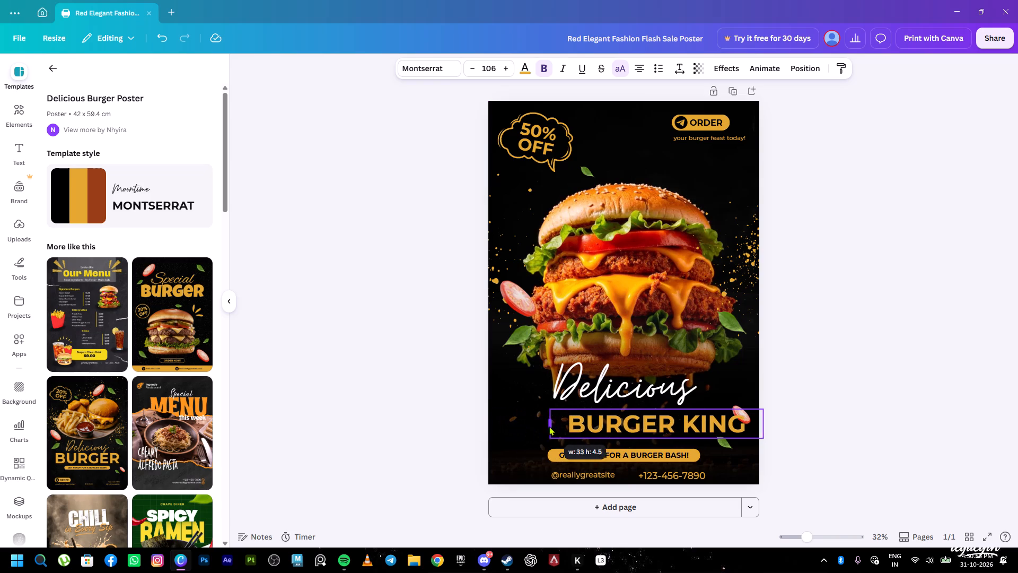
left_click_drag(549, 426, 566, 426)
left_click_drag(674, 464, 660, 462)
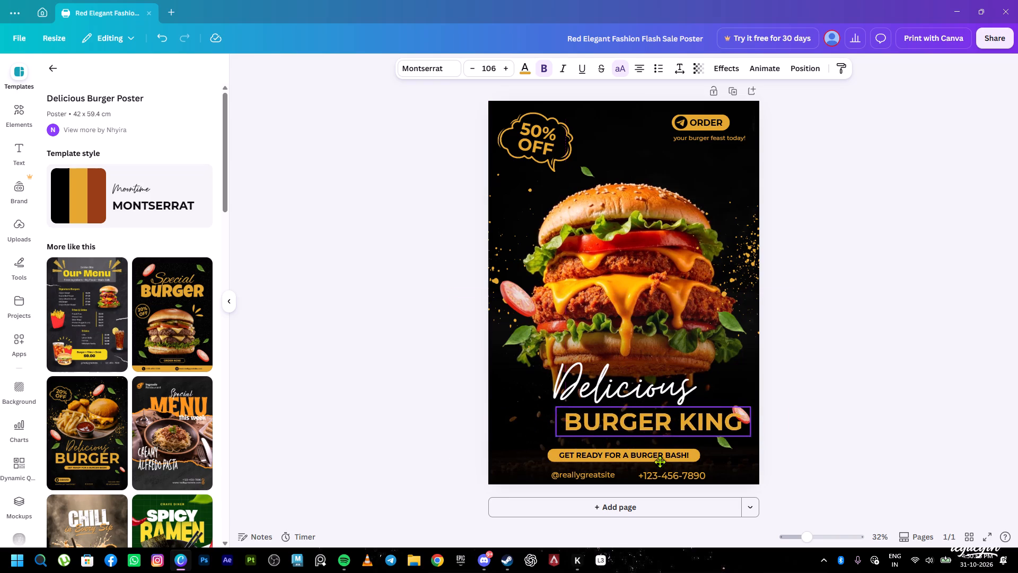
left_click_drag(660, 462, 636, 467)
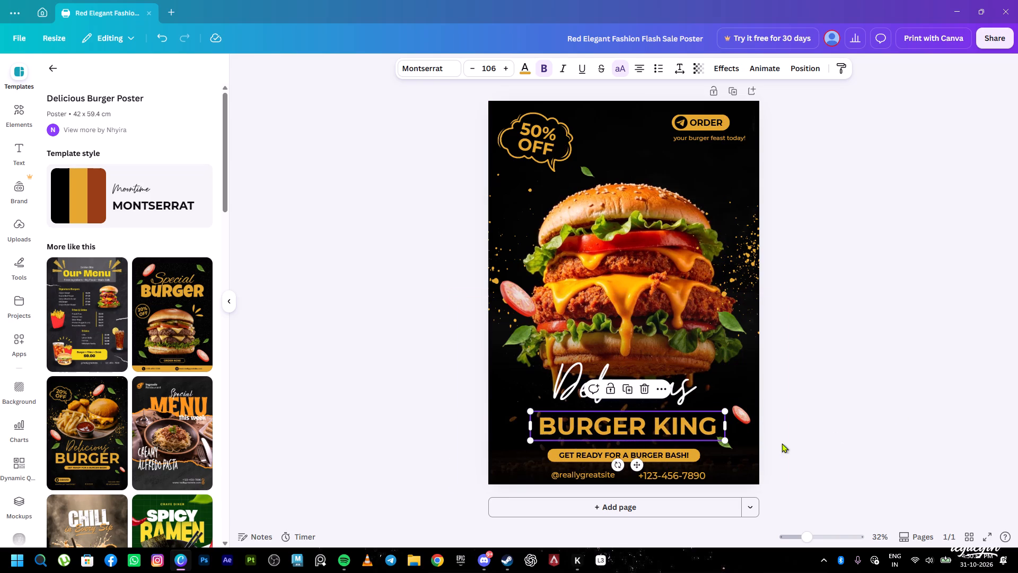
Enlarge the BURGER KING headline to about font size 146 so it spans nearly the poster's full width.
left_click_drag(530, 412, 492, 399)
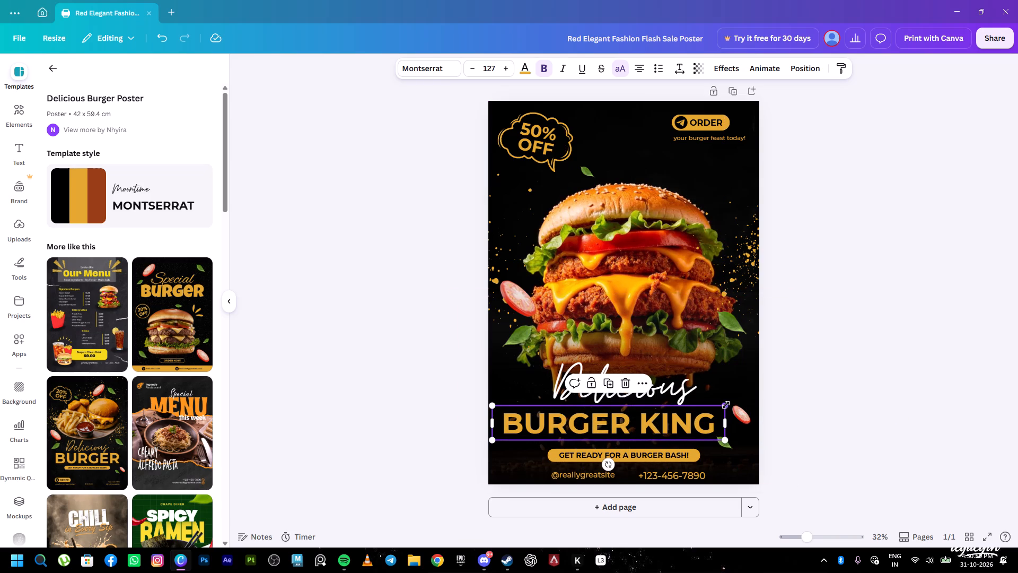
left_click_drag(726, 404, 768, 402)
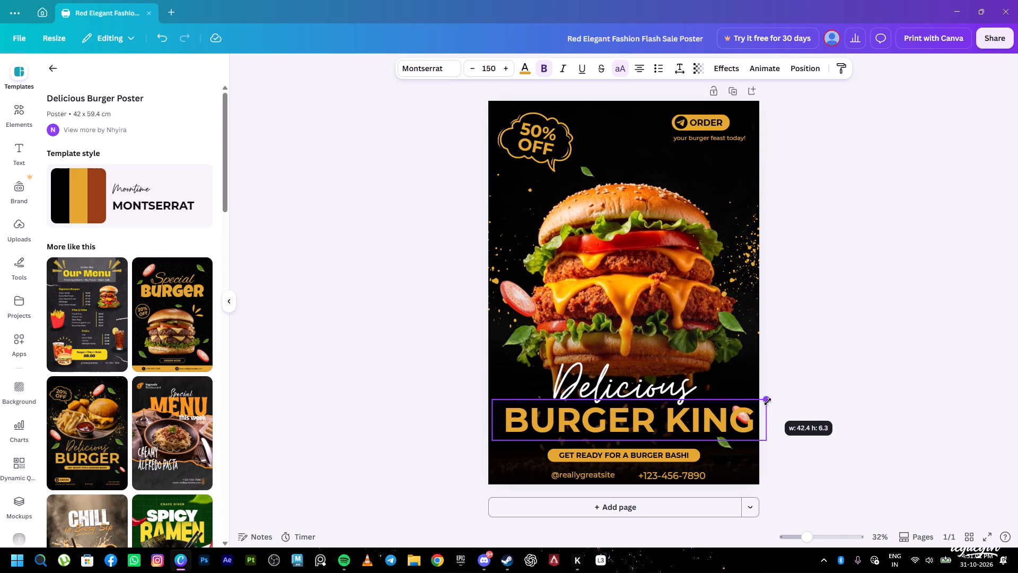
left_click_drag(768, 402, 764, 402)
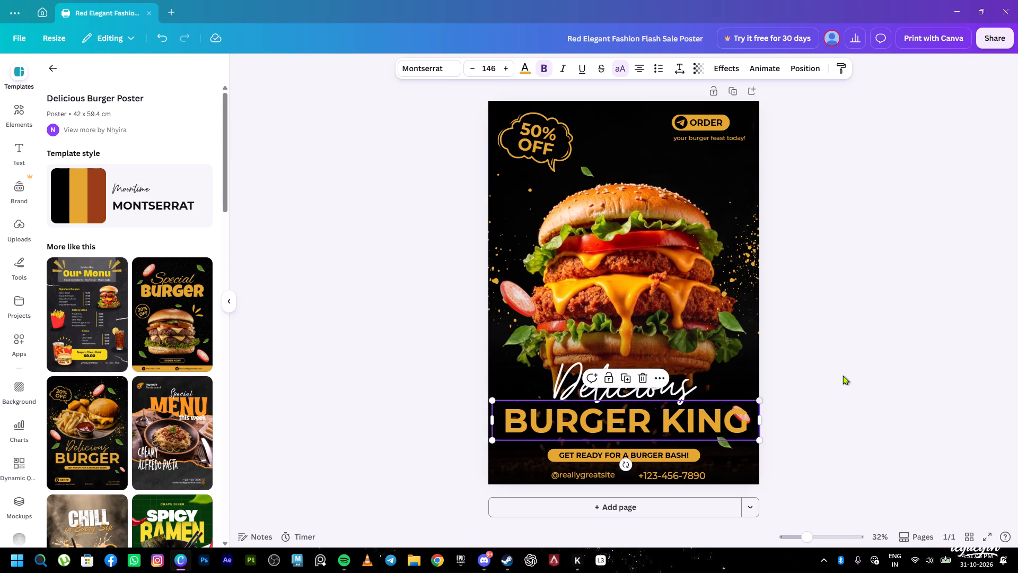
left_click(843, 377)
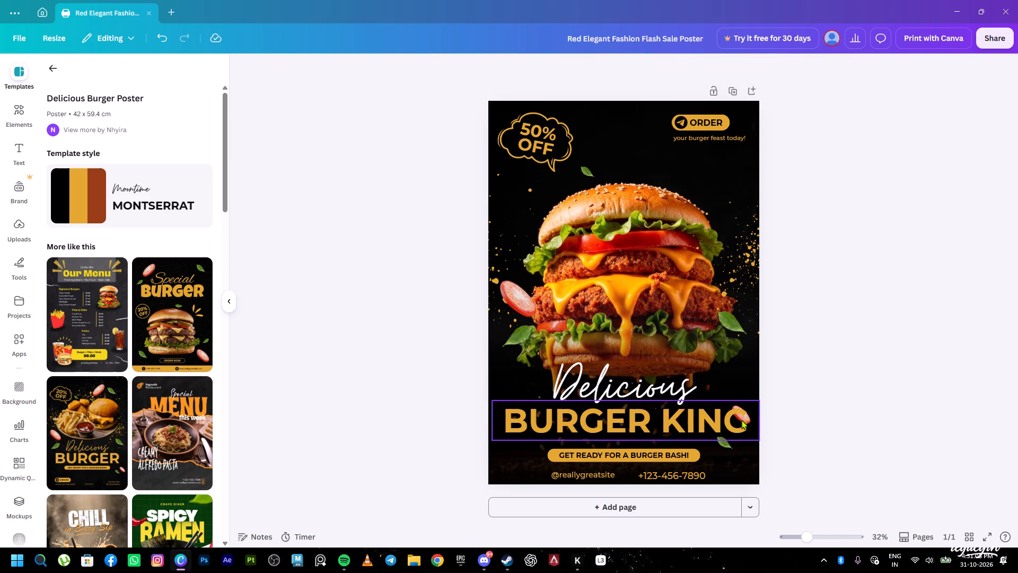
Reduce the BURGER KING headline to about font size 132 and centre it horizontally on the poster.
left_click(741, 420)
left_click(738, 366)
left_click(745, 415)
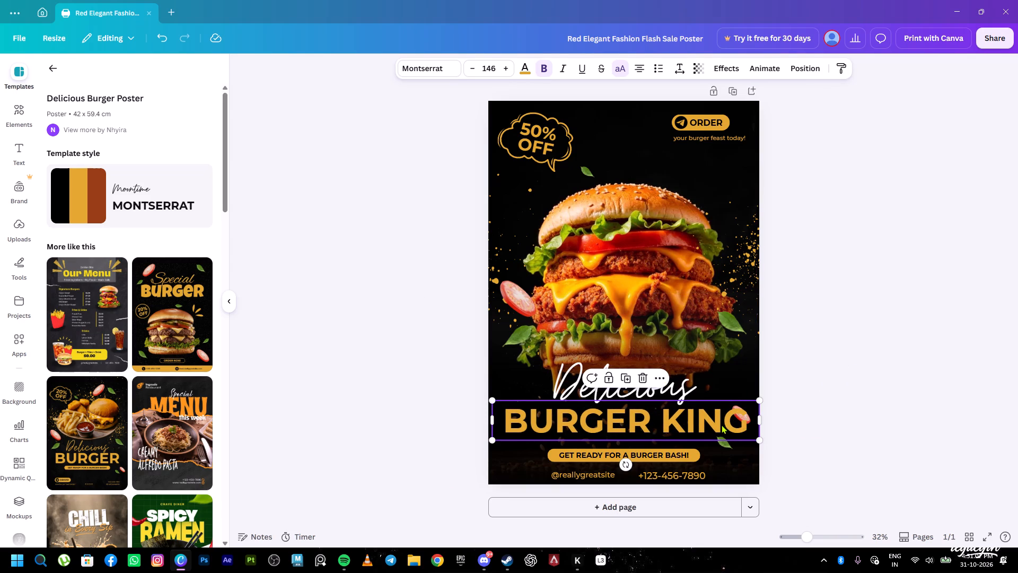
left_click(721, 424)
left_click_drag(757, 401, 747, 408)
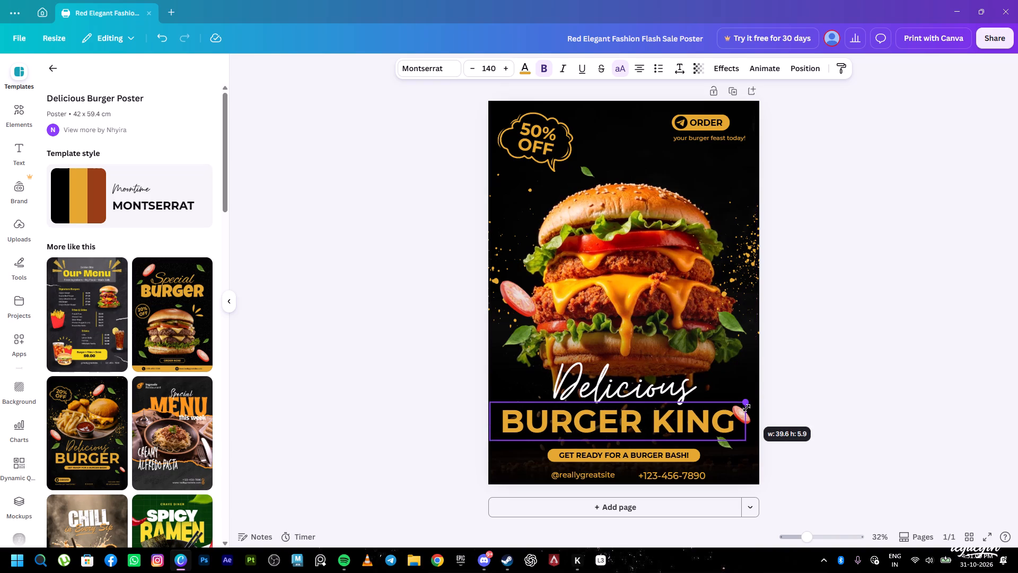
left_click_drag(747, 408, 735, 415)
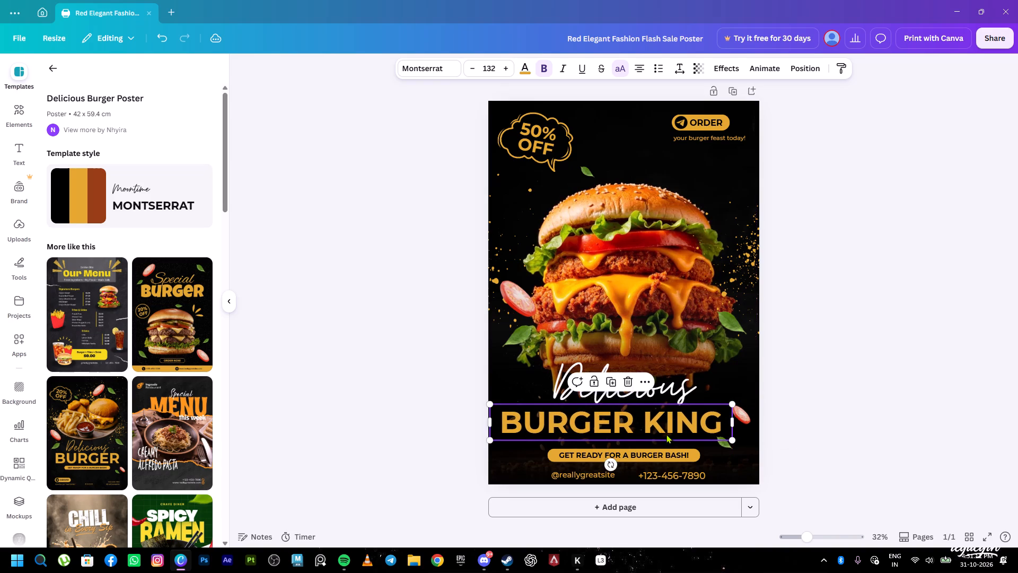
left_click_drag(659, 427, 672, 426)
left_click(846, 392)
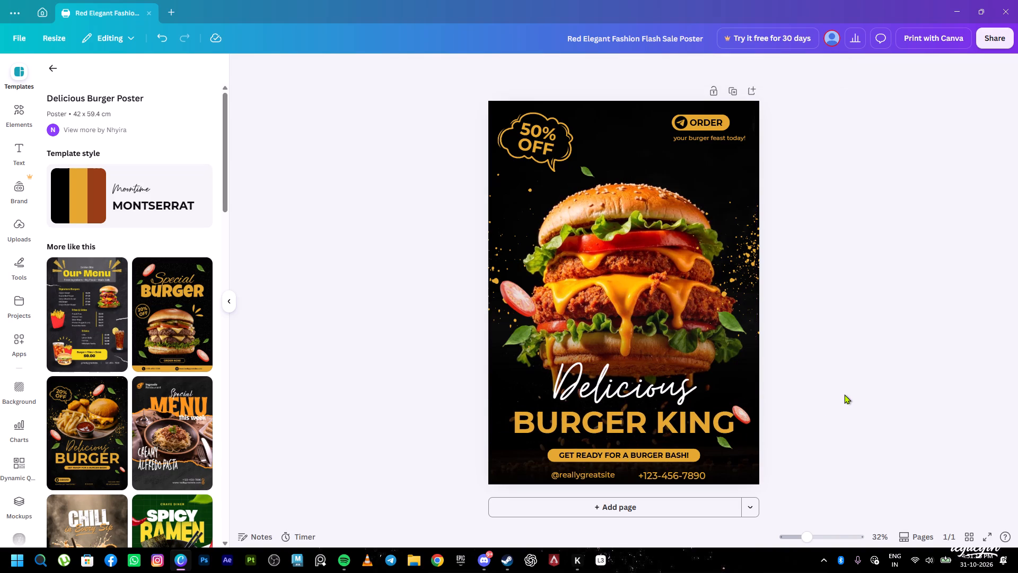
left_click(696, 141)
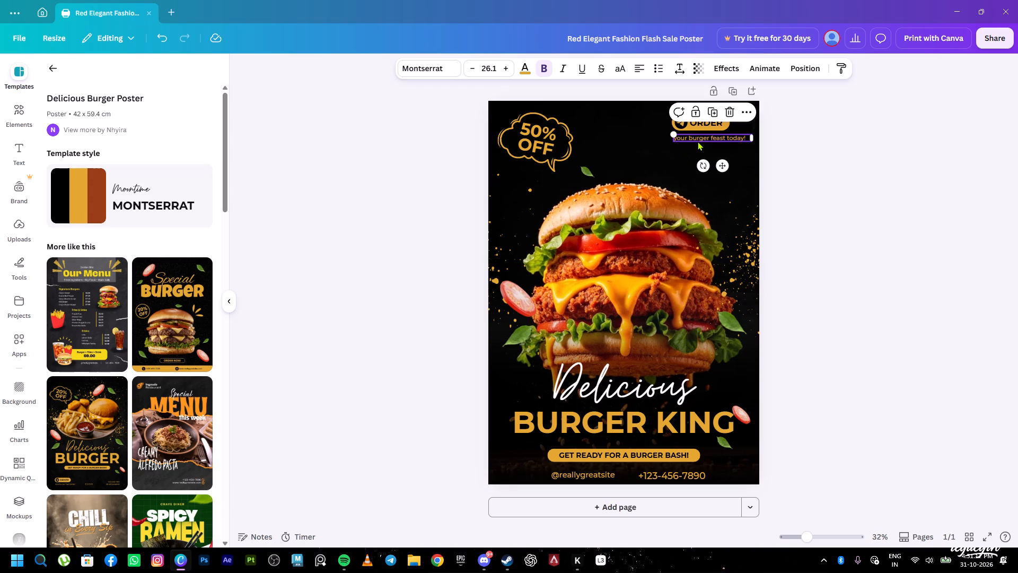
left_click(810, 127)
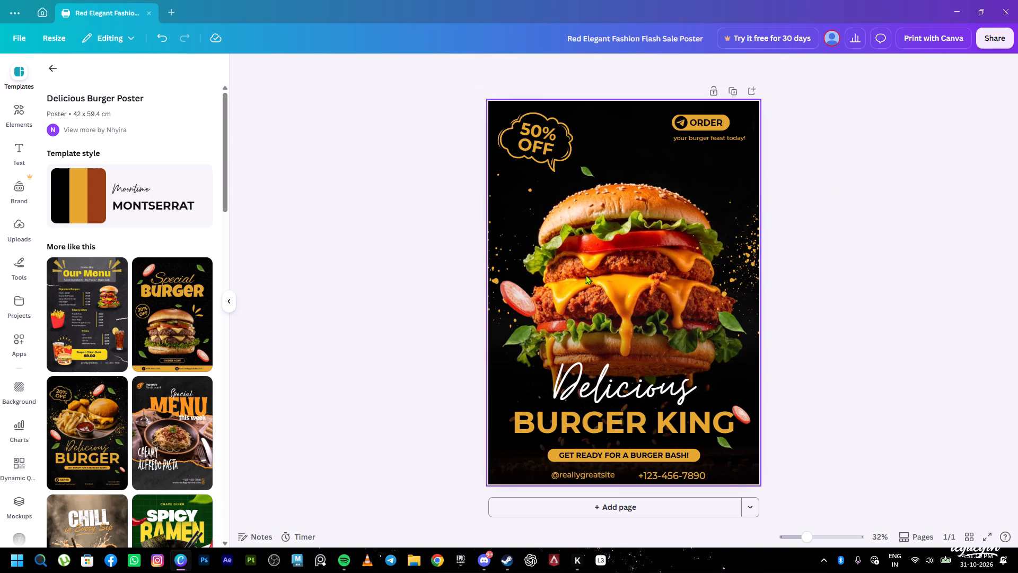
Look through the templates similar to the Delicious Burger Poster.
scroll(132, 369, "down", 4)
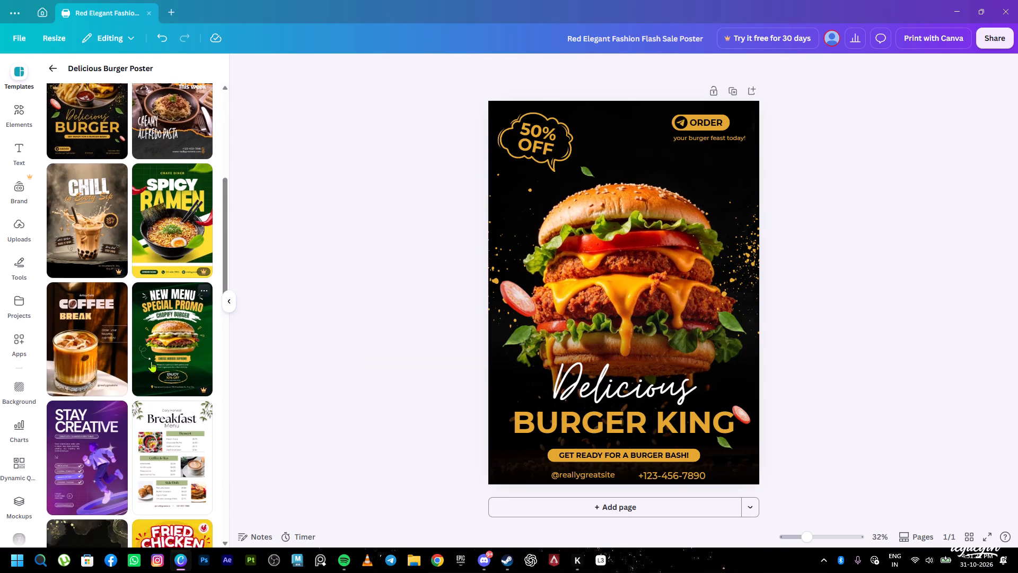
scroll(151, 362, "down", 1)
scroll(151, 362, "up", 7)
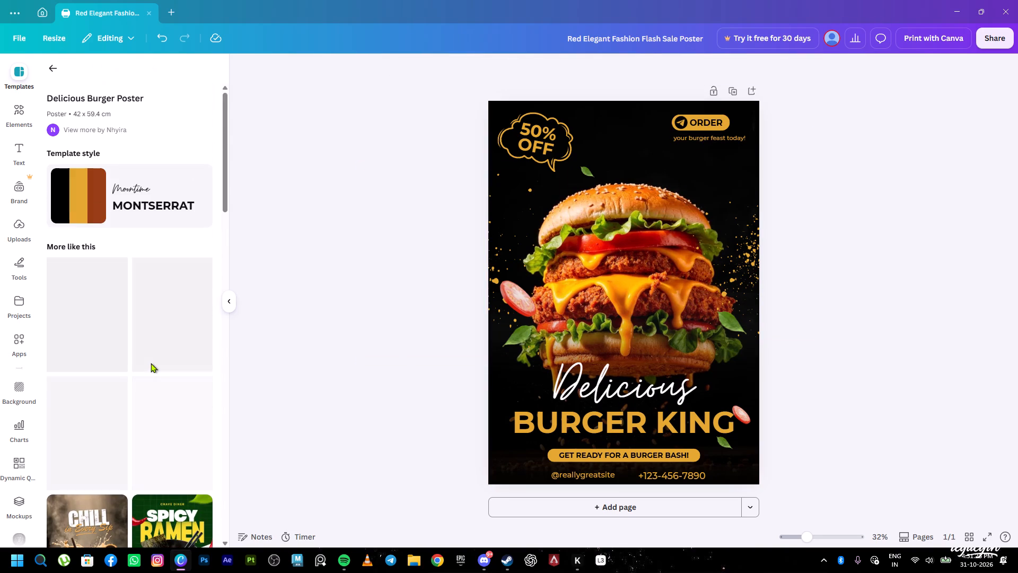
scroll(151, 363, "up", 3)
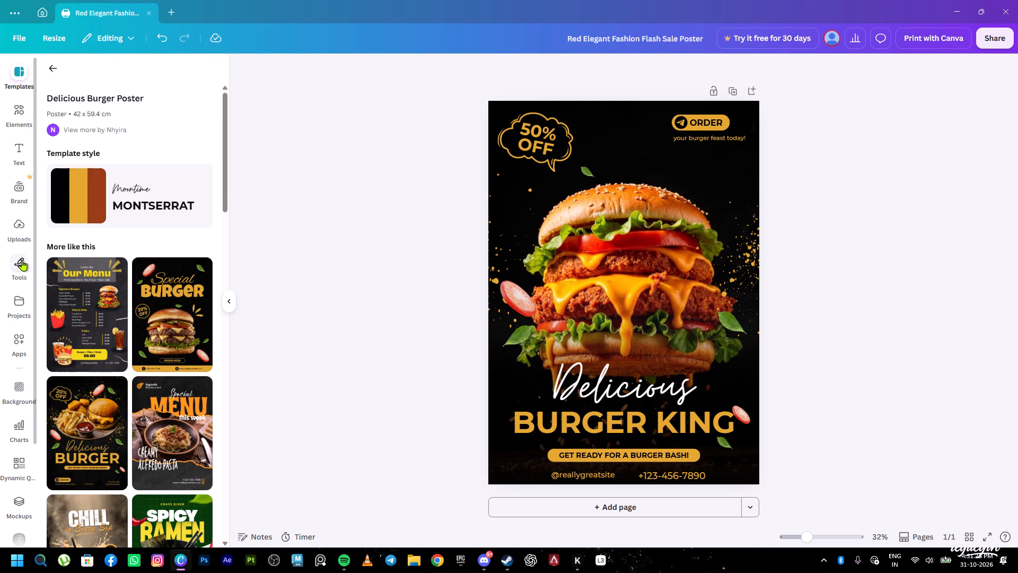
Add the yellow HUGE SALE font combination from the text library to the poster.
left_click(22, 160)
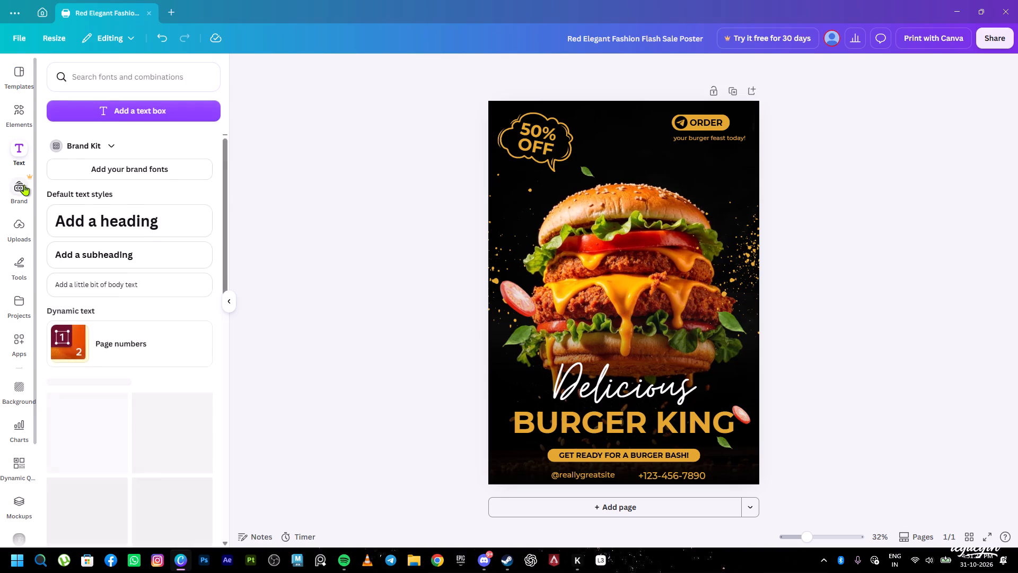
scroll(153, 340, "down", 4)
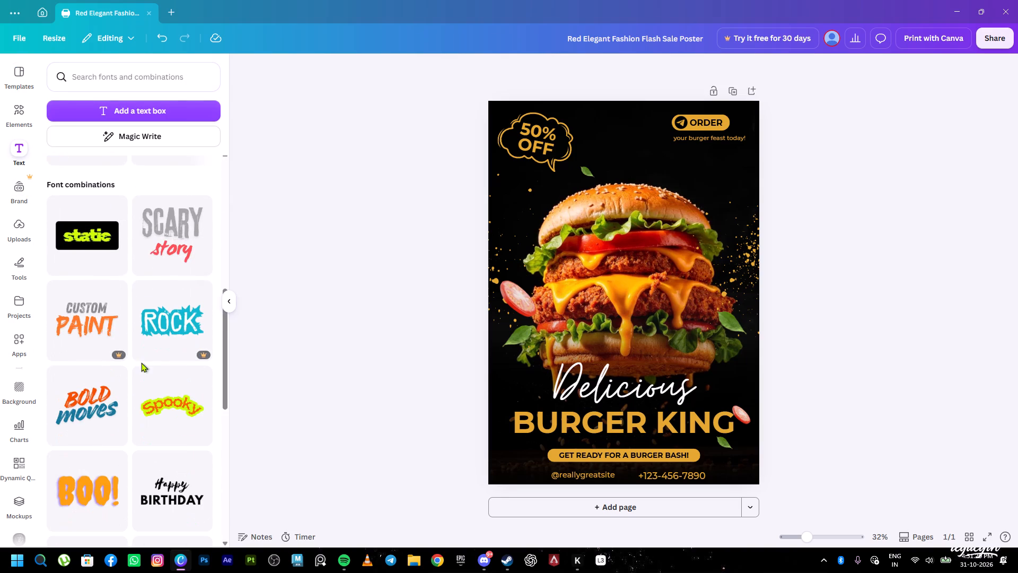
scroll(143, 350, "down", 2)
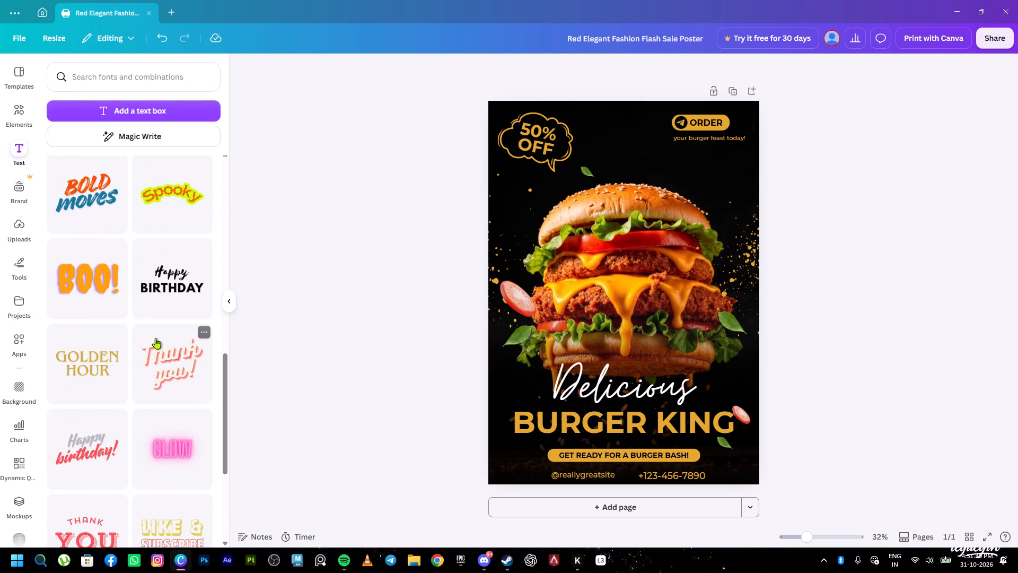
scroll(155, 337, "down", 4)
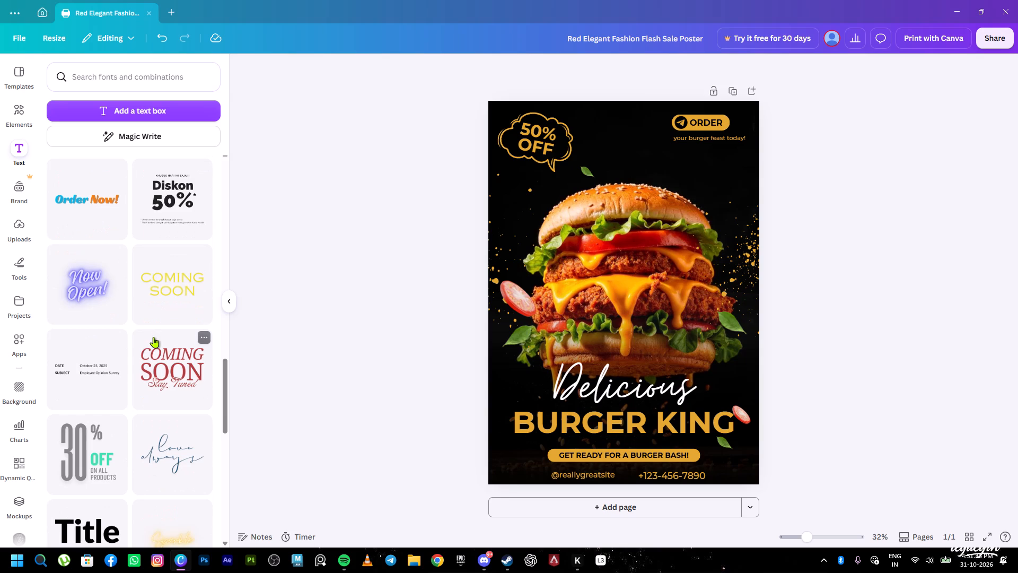
scroll(153, 337, "down", 3)
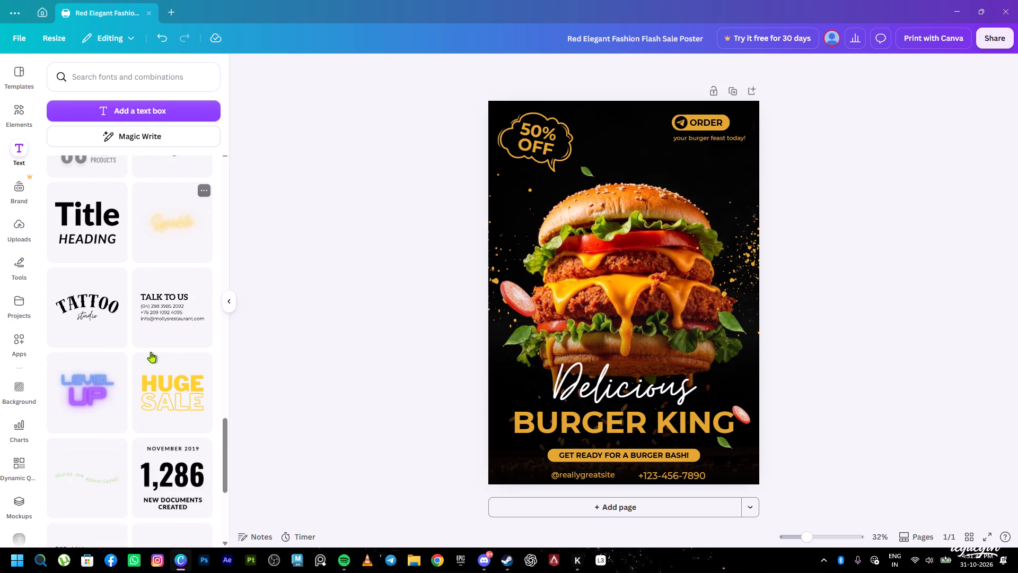
scroll(150, 352, "down", 1)
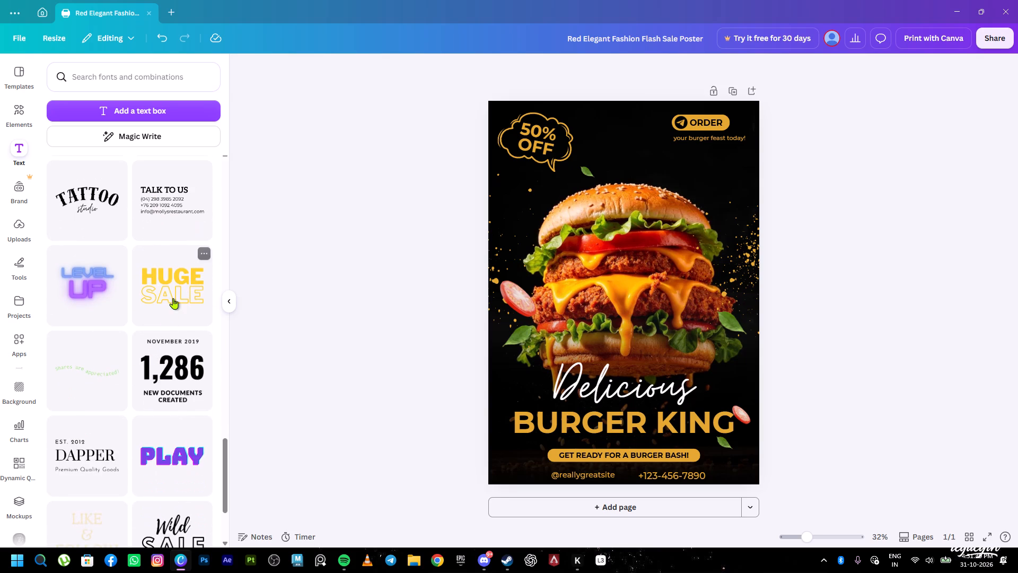
left_click(174, 283)
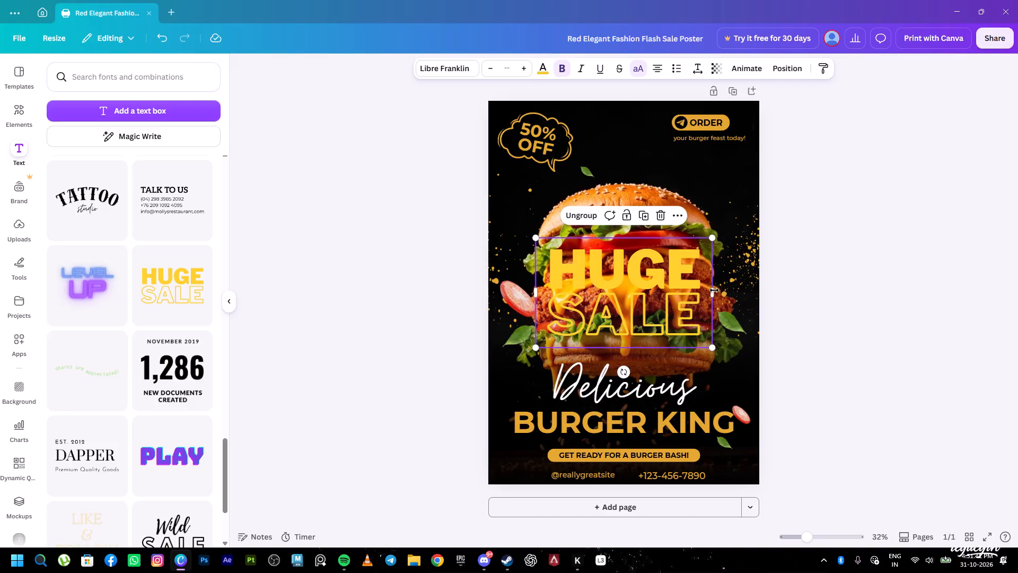
Shrink the HUGE SALE text to about 7.5 wide by 4.6 high and place it beneath the "your burger feast today!" tagline.
left_click_drag(710, 235, 581, 319)
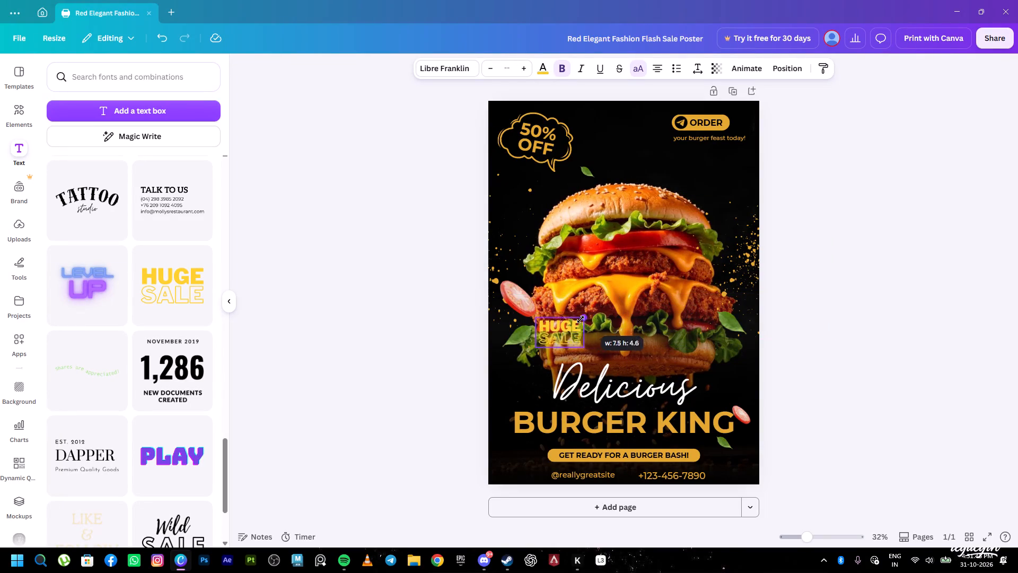
left_click_drag(581, 319, 580, 319)
left_click_drag(548, 336, 702, 179)
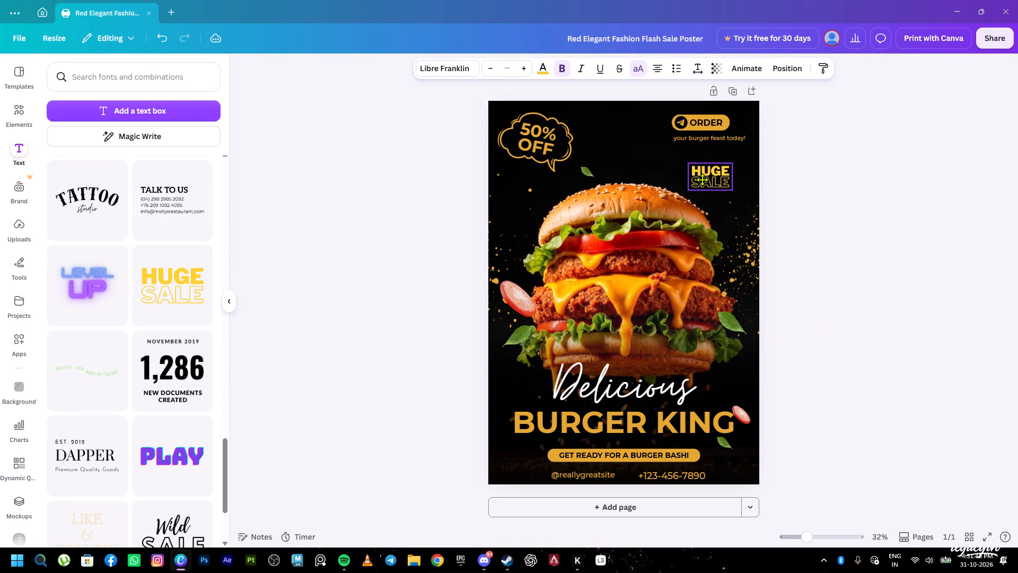
left_click_drag(702, 179, 694, 176)
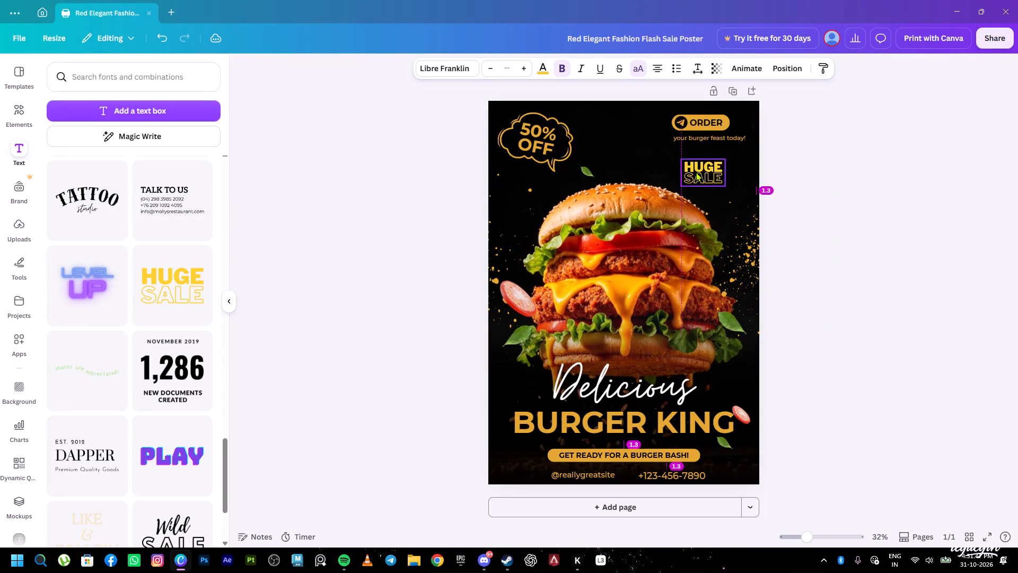
left_click(810, 202)
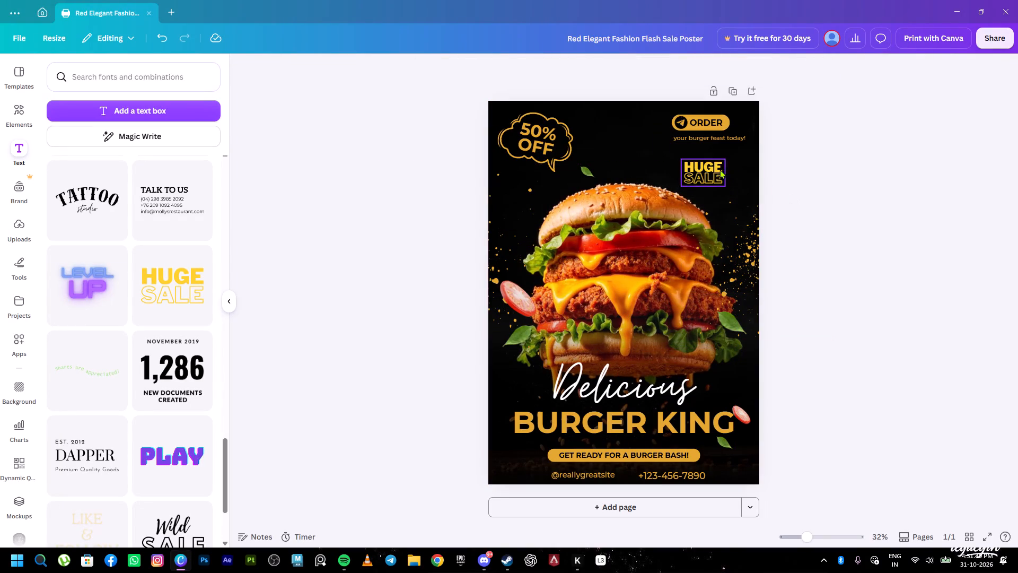
Enlarge the HUGE SALE text so it sits just below the tagline, with its right edge near the tagline's end.
left_click(719, 169)
left_click_drag(724, 159, 754, 149)
left_click(826, 149)
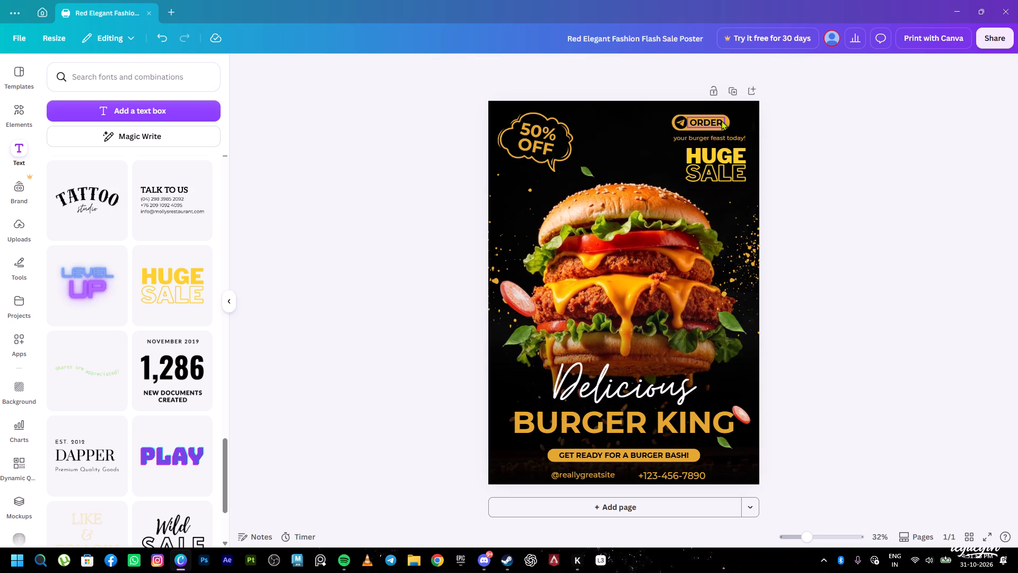
Move the ORDER text and its yellow badge together toward the poster's right edge, lining up with the end of the tagline.
left_click_drag(738, 115, 702, 121)
left_click_drag(707, 123, 720, 123)
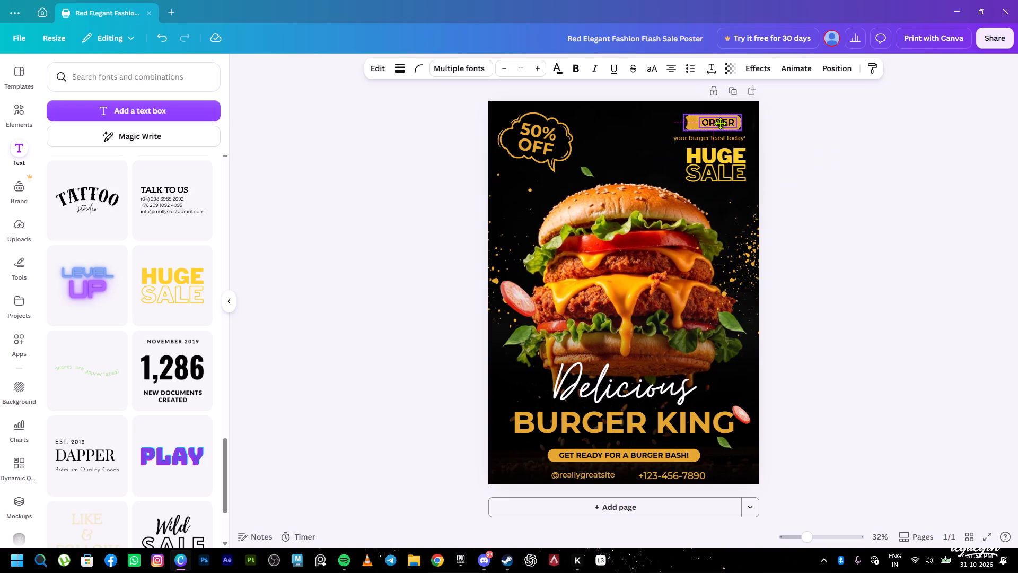
left_click_drag(720, 123, 722, 123)
left_click(820, 144)
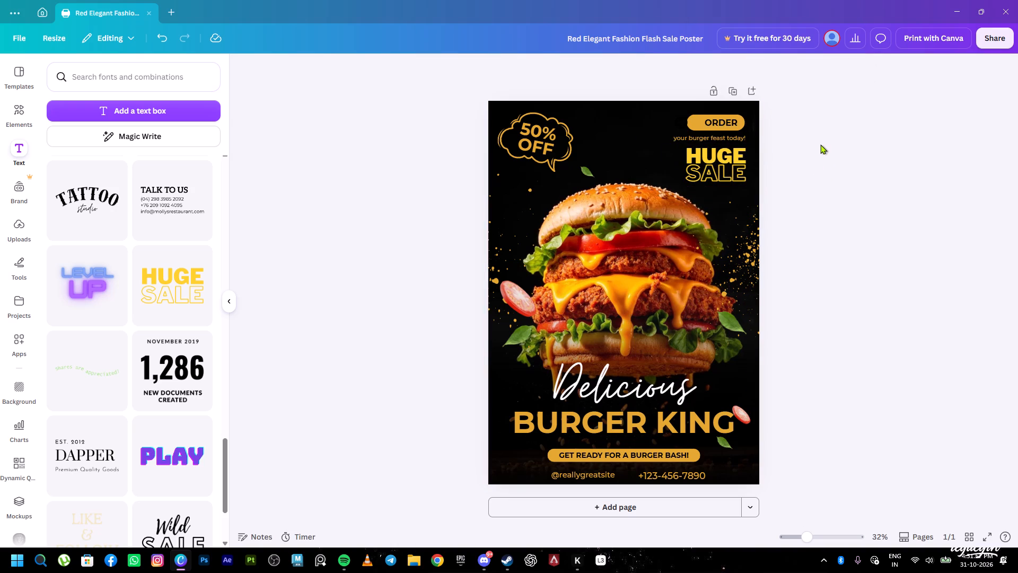
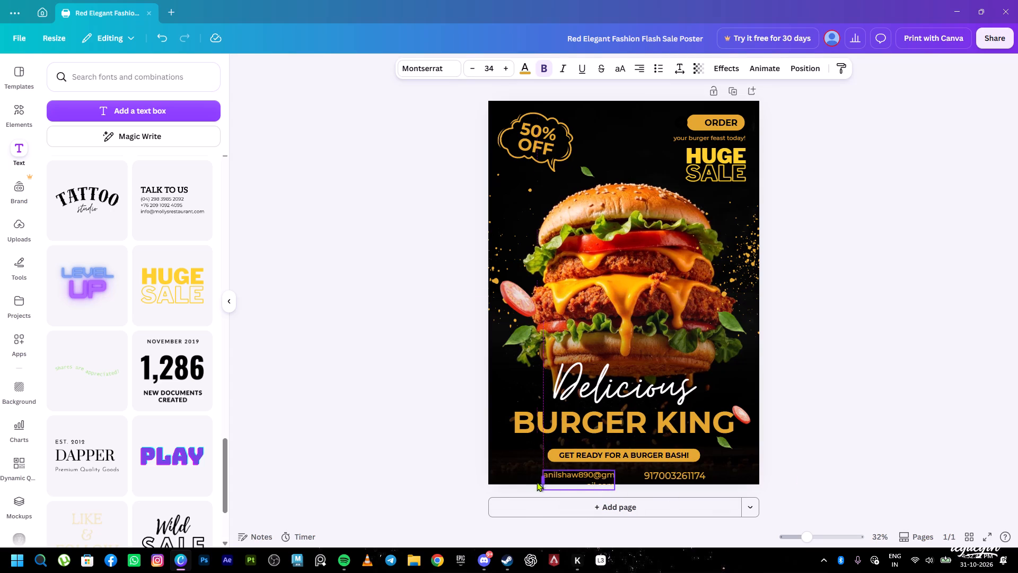
Widen the email text box at the poster's bottom so the address fits on one line.
left_click_drag(537, 482, 505, 482)
left_click(913, 402)
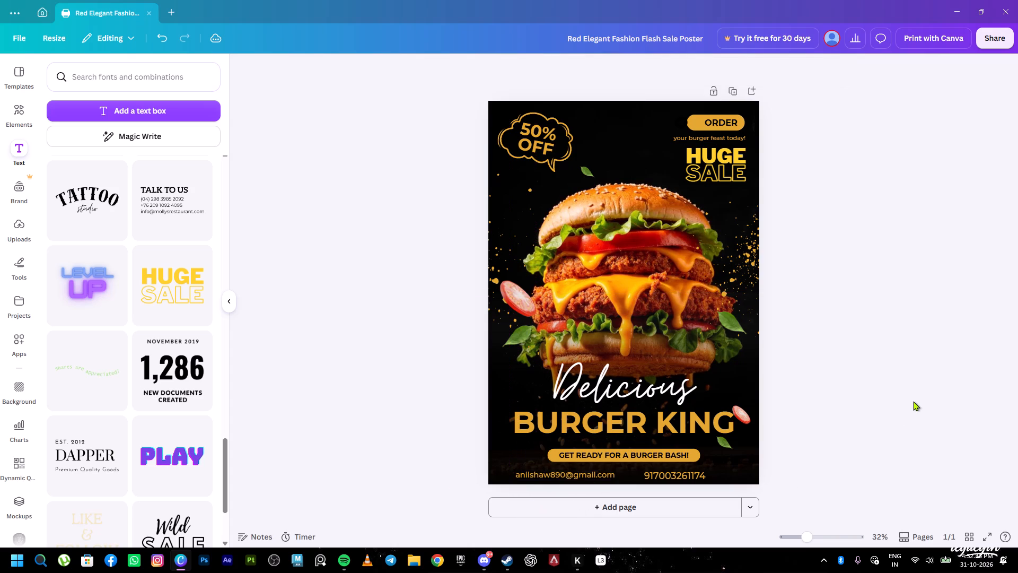
Move the phone number toward the poster's right edge, lining its end up with the HUGE SALE text above.
left_click_drag(684, 475, 705, 475)
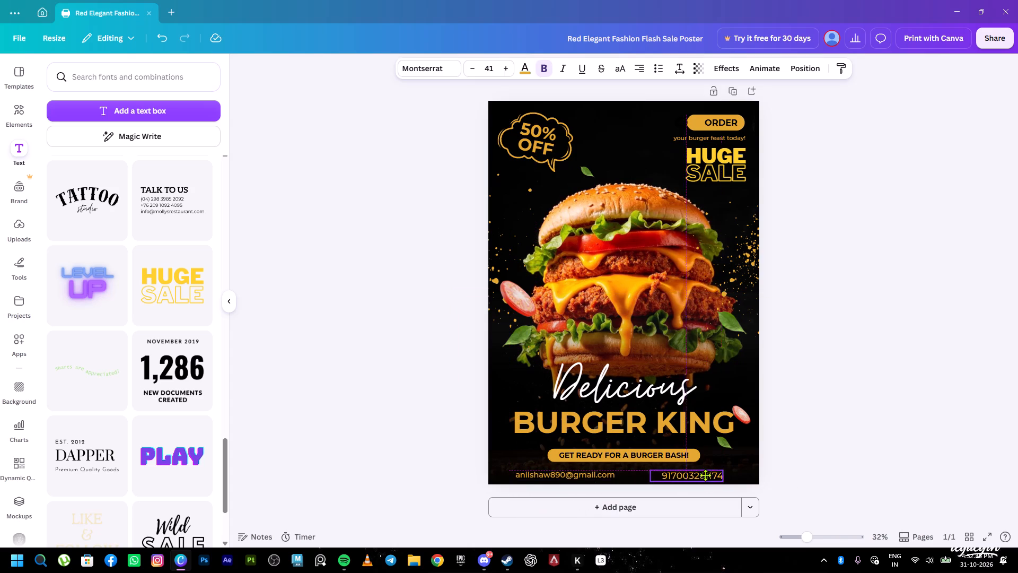
left_click_drag(705, 475, 716, 475)
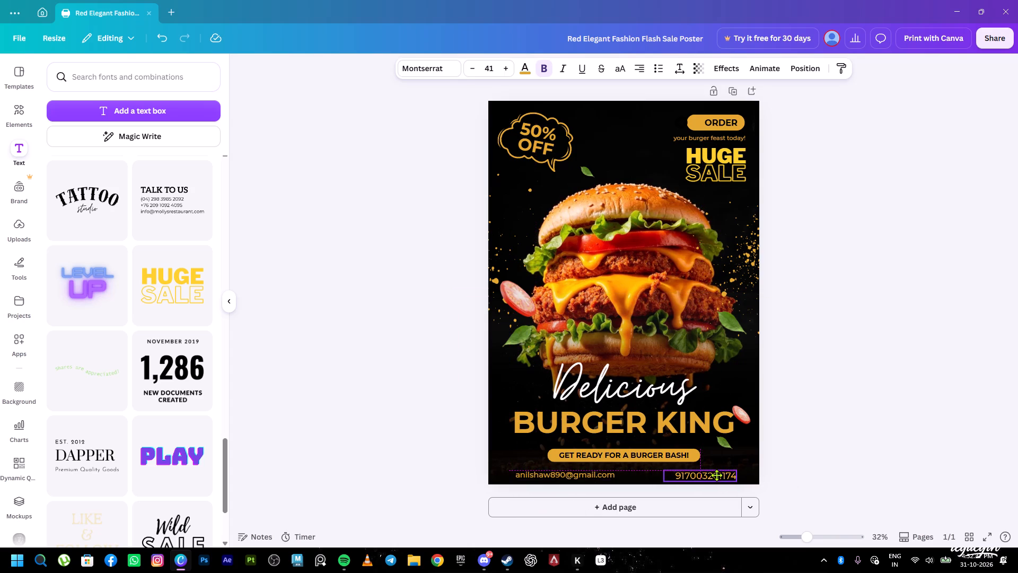
left_click_drag(716, 475, 723, 474)
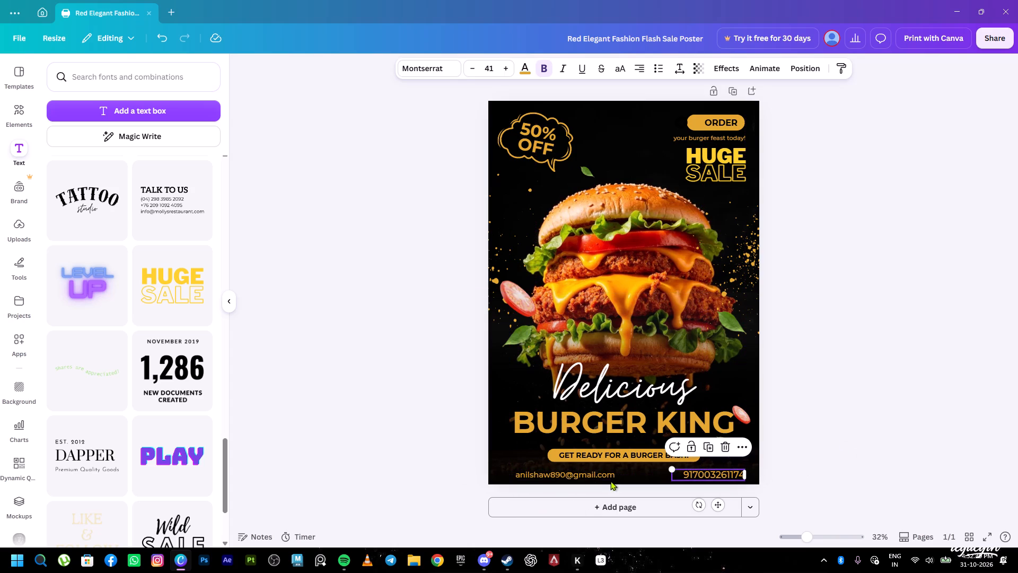
Shift the email address slightly closer to the poster's left edge.
left_click(577, 479)
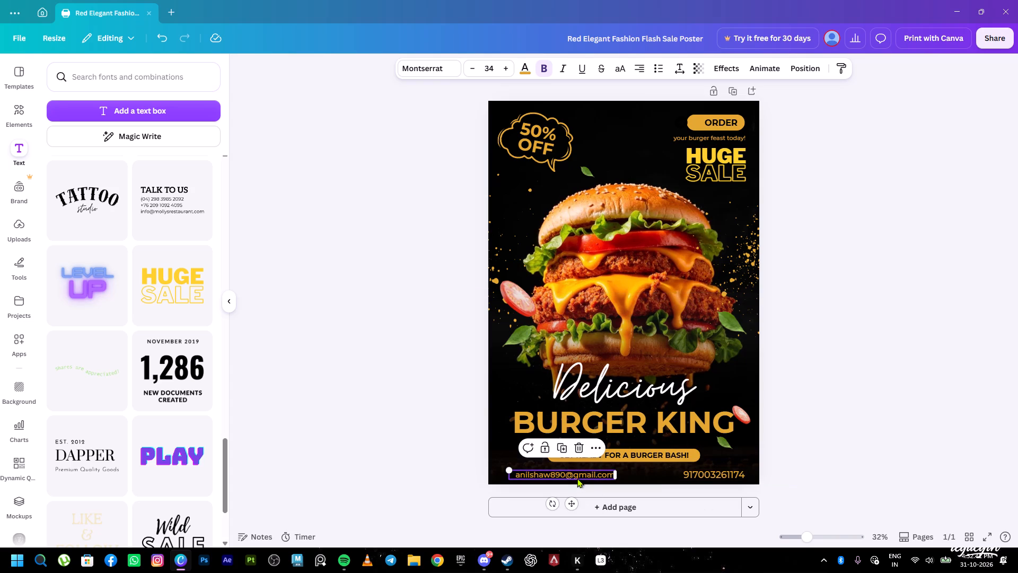
left_click(910, 403)
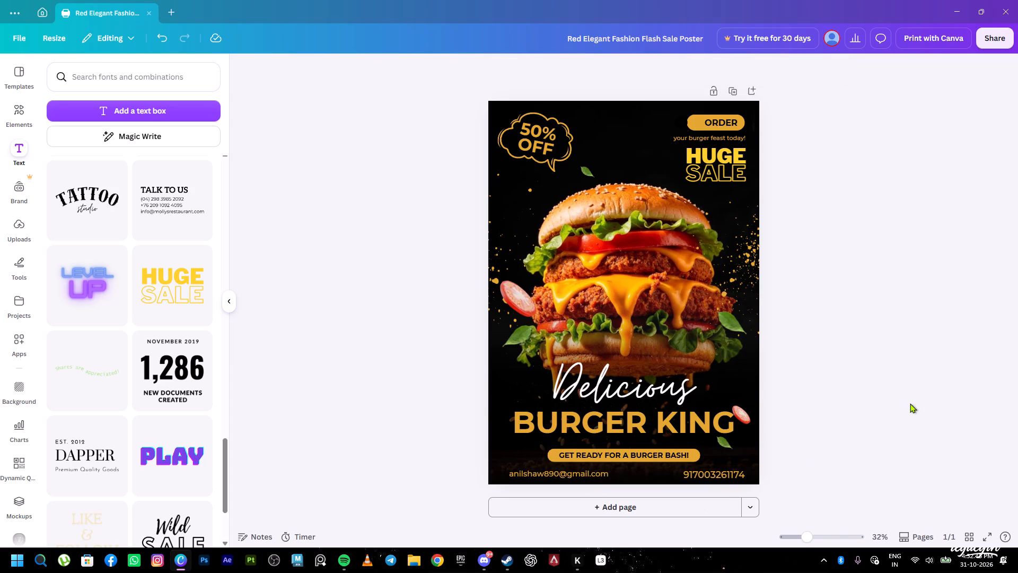
Browse the Photos library, examining its trending images and magic recommendations for poster material.
scroll(124, 333, "down", 1)
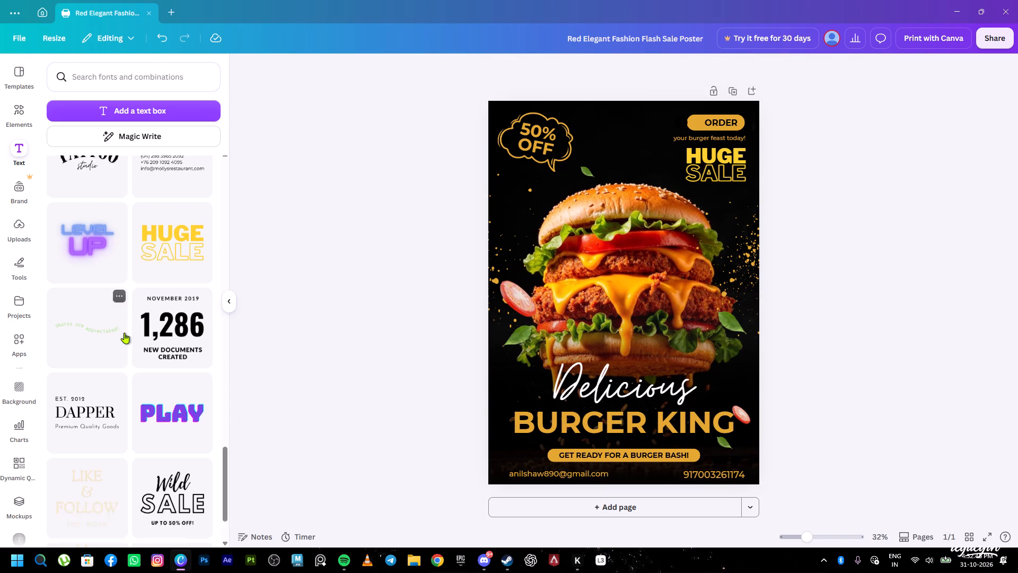
left_click(21, 348)
left_click(111, 263)
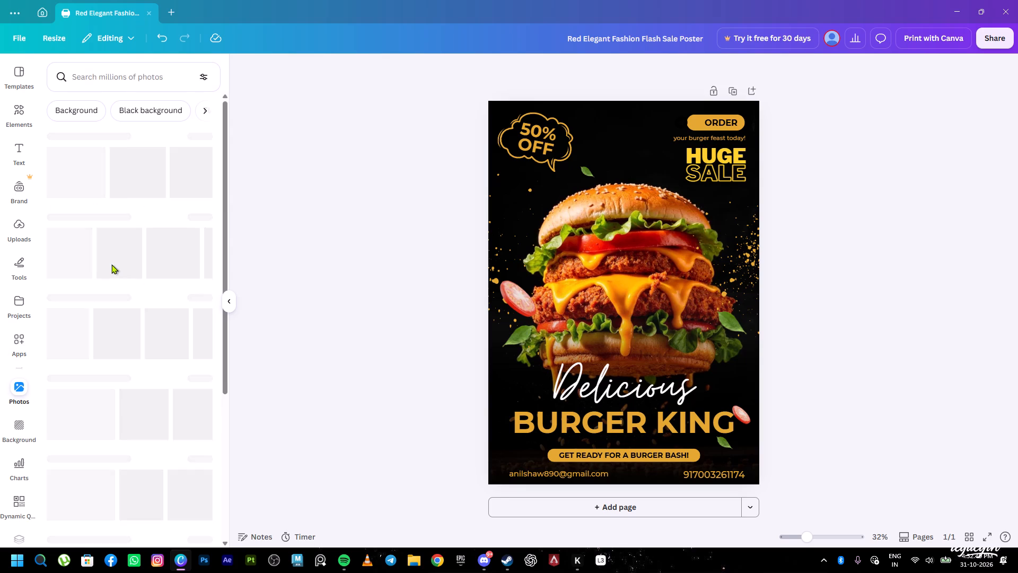
scroll(135, 338, "down", 4)
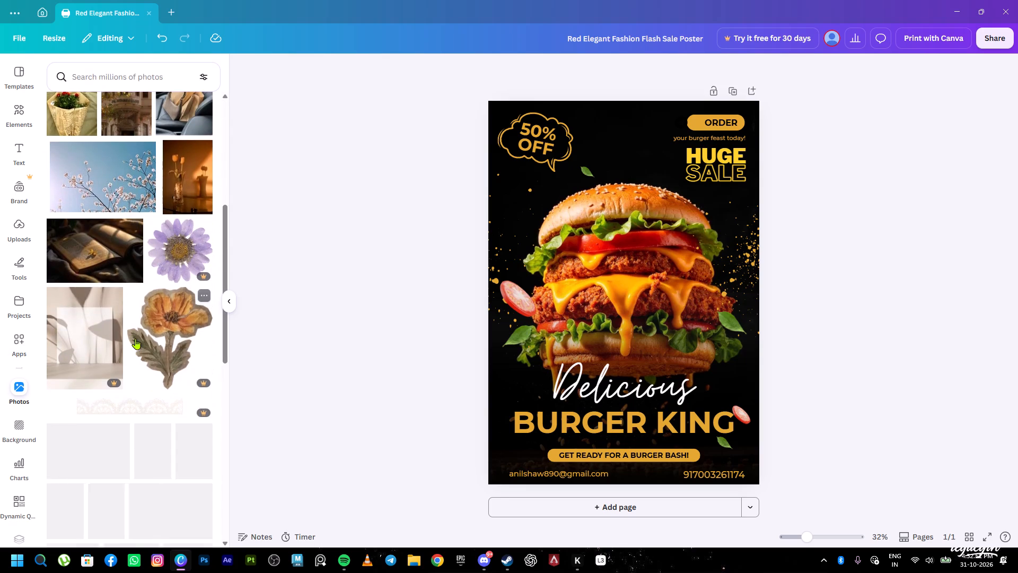
scroll(135, 338, "down", 2)
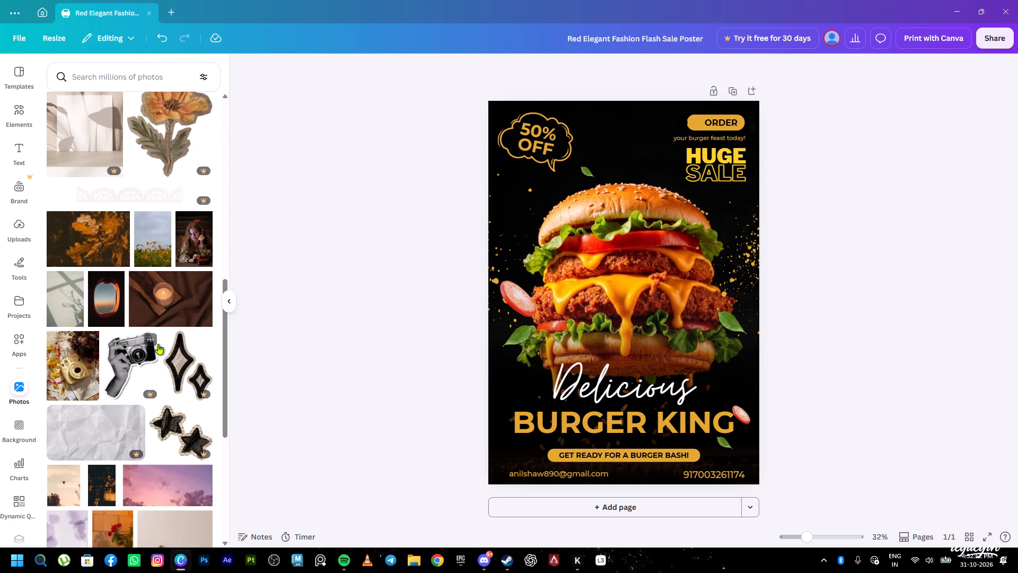
scroll(158, 344, "down", 5)
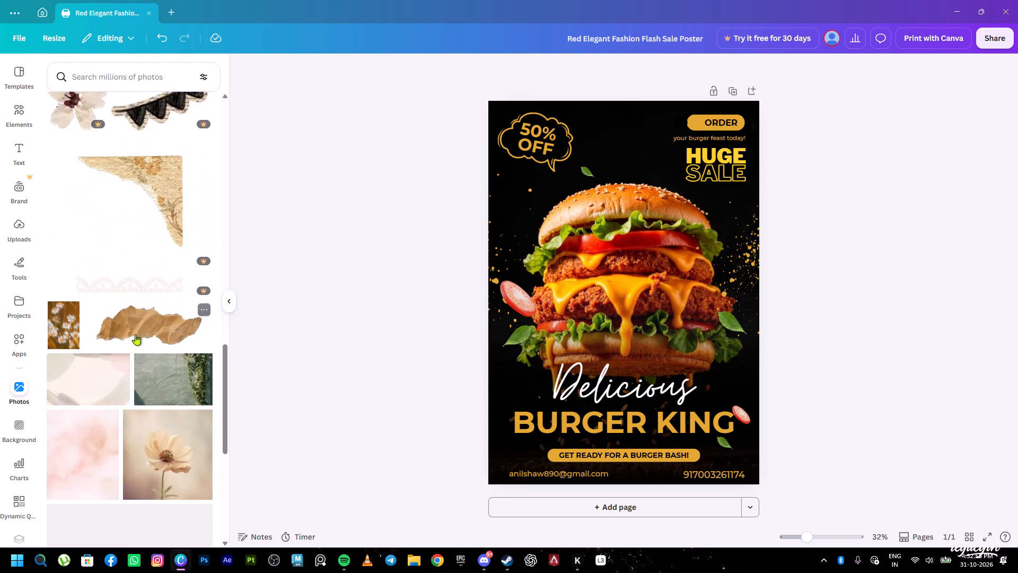
scroll(135, 334, "down", 4)
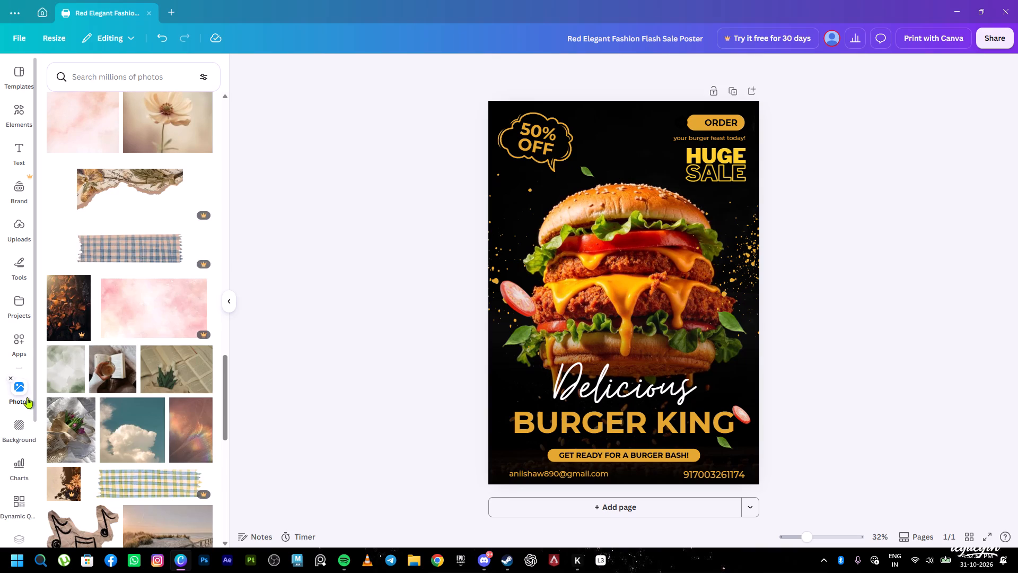
left_click(86, 164)
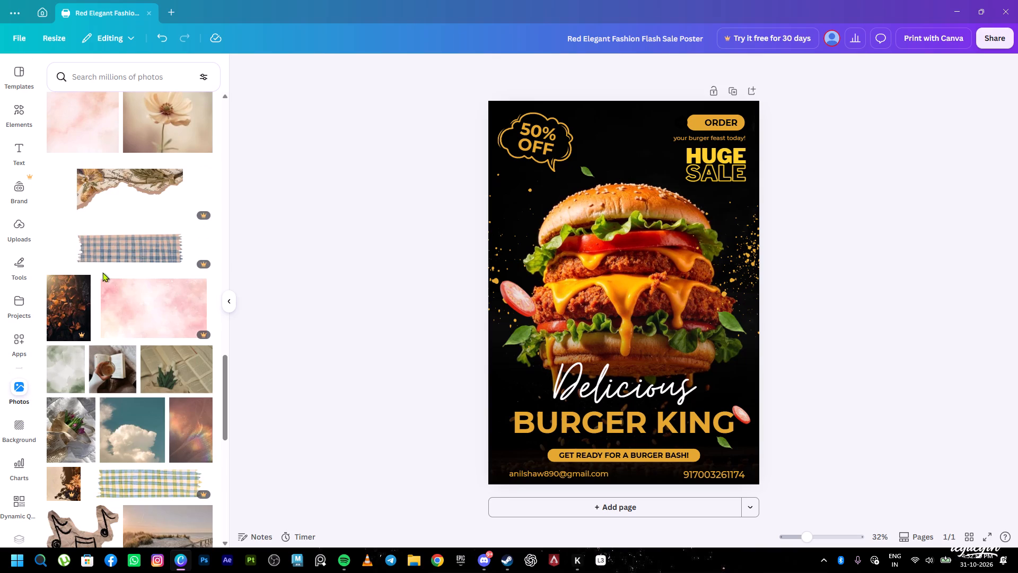
scroll(113, 334, "up", 19)
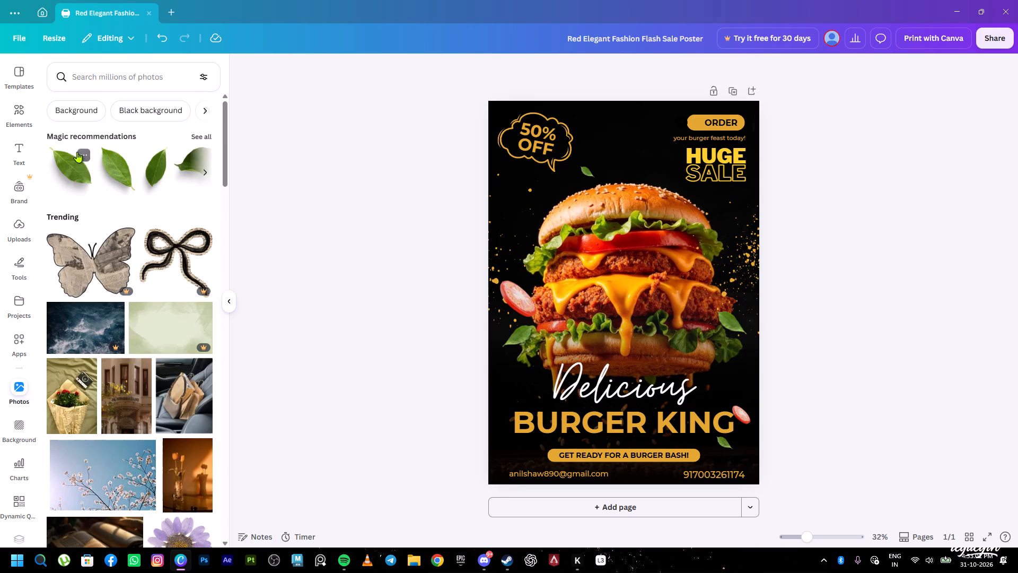
Look through the available chart types, from bar charts to infographics and other charts.
left_click(14, 349)
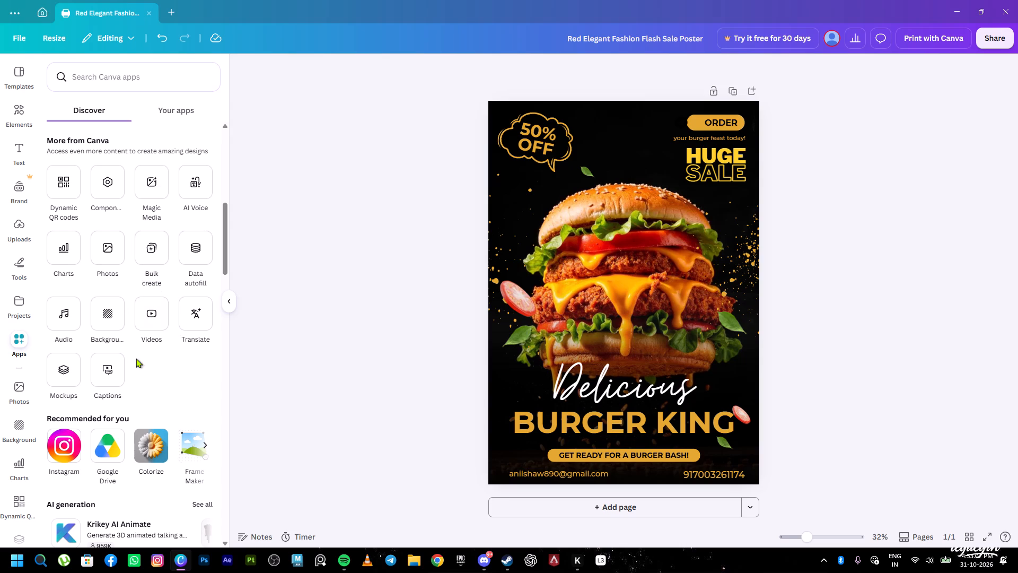
left_click(64, 251)
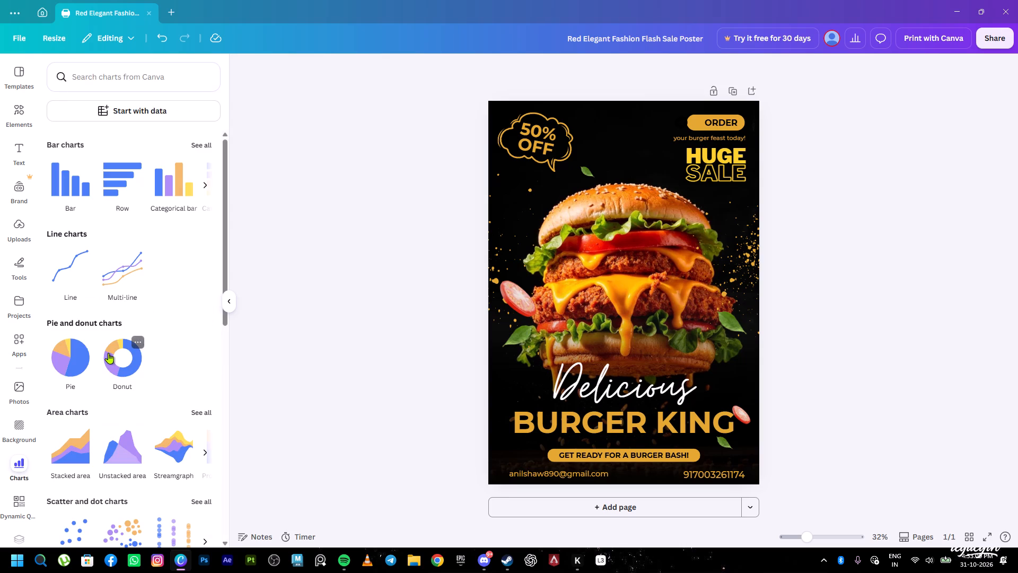
scroll(159, 336, "down", 6)
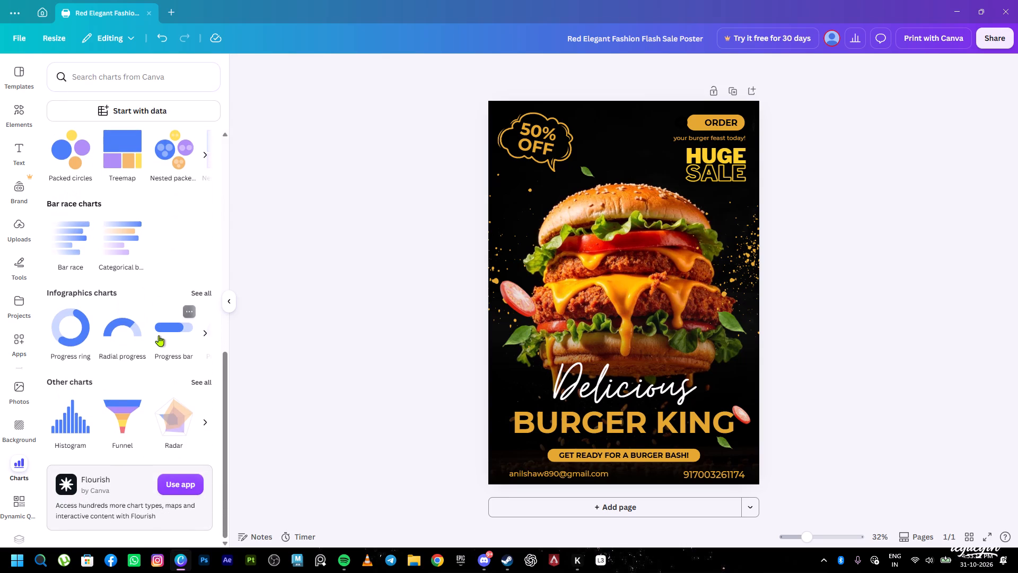
scroll(158, 337, "down", 2)
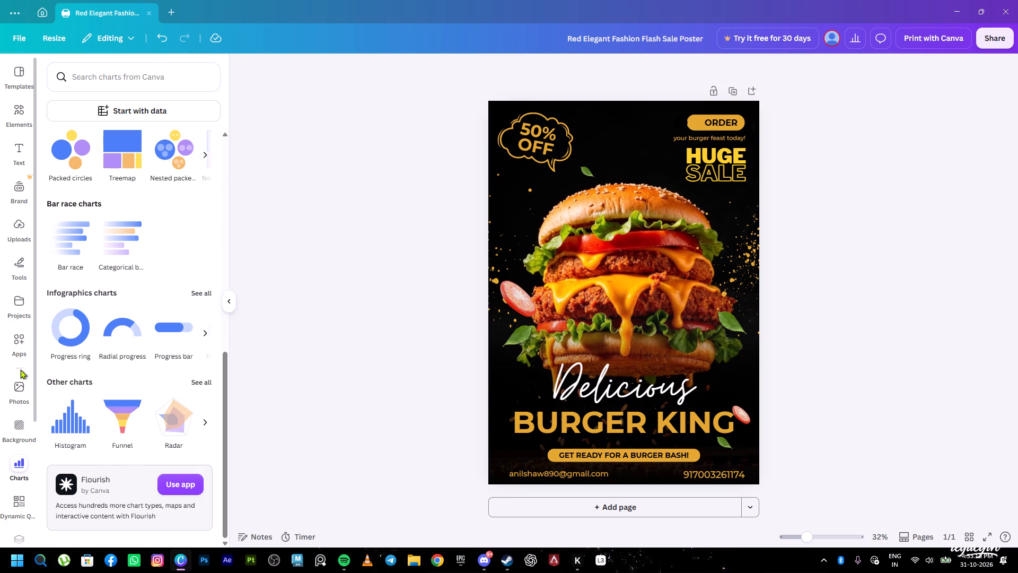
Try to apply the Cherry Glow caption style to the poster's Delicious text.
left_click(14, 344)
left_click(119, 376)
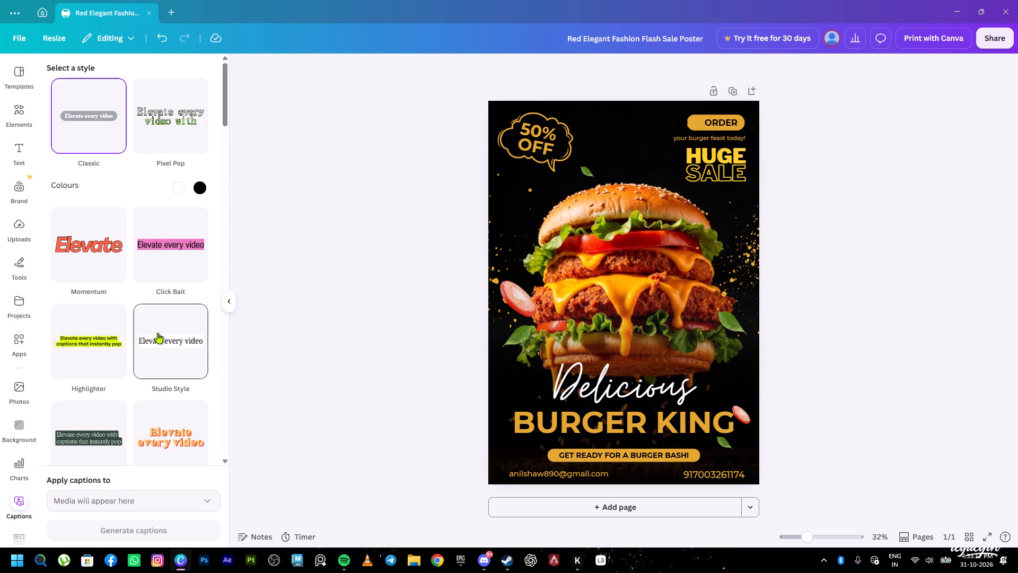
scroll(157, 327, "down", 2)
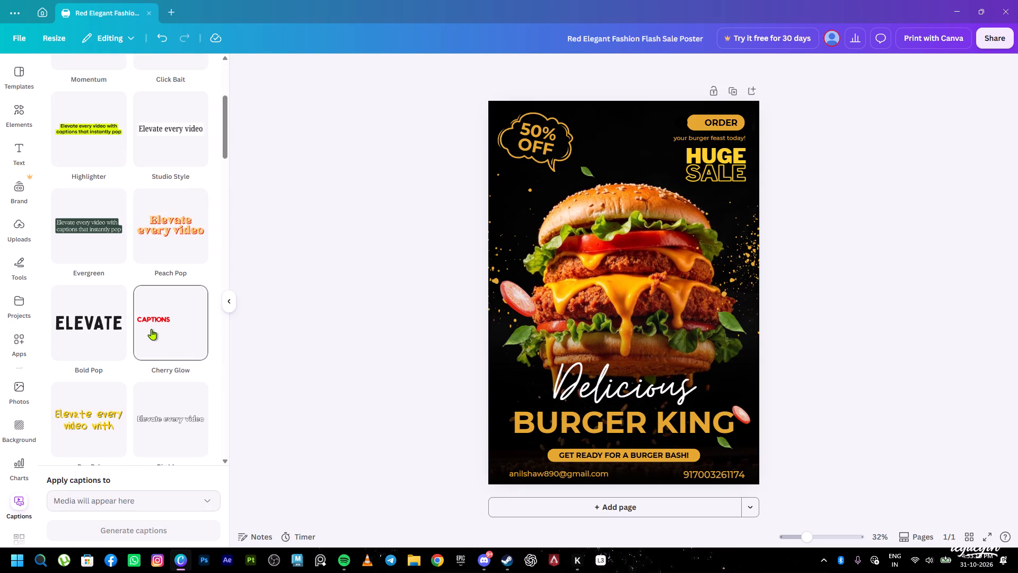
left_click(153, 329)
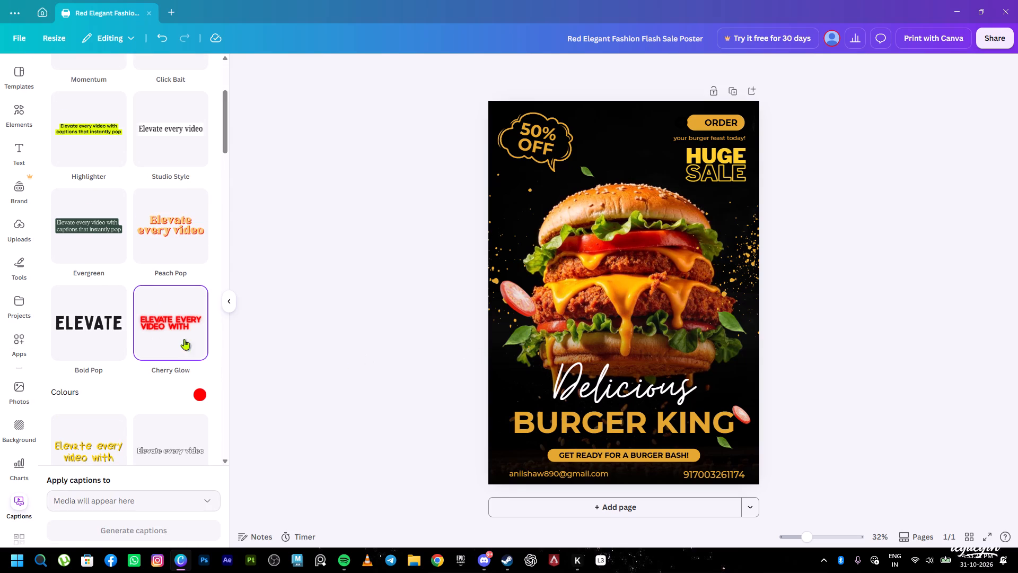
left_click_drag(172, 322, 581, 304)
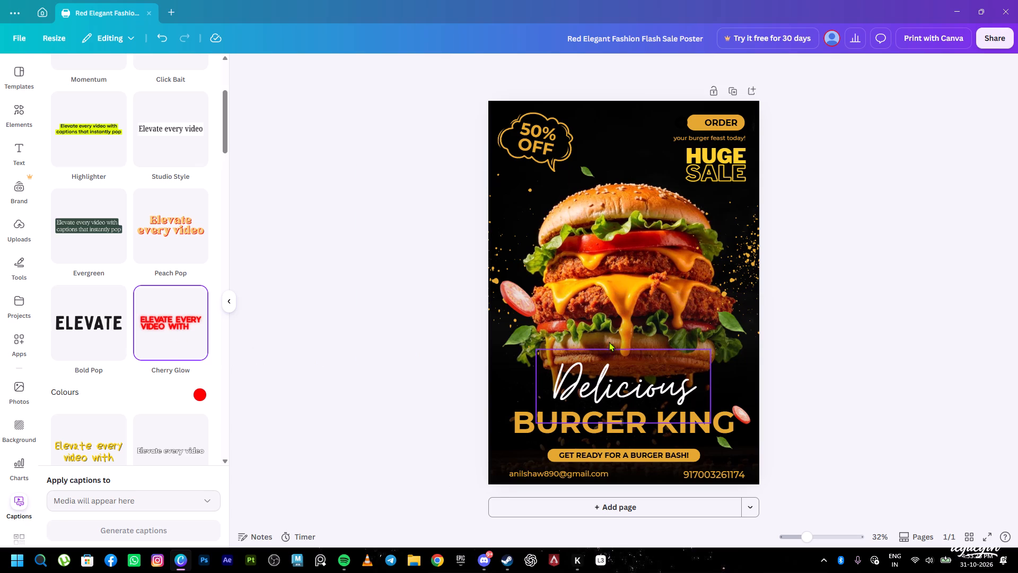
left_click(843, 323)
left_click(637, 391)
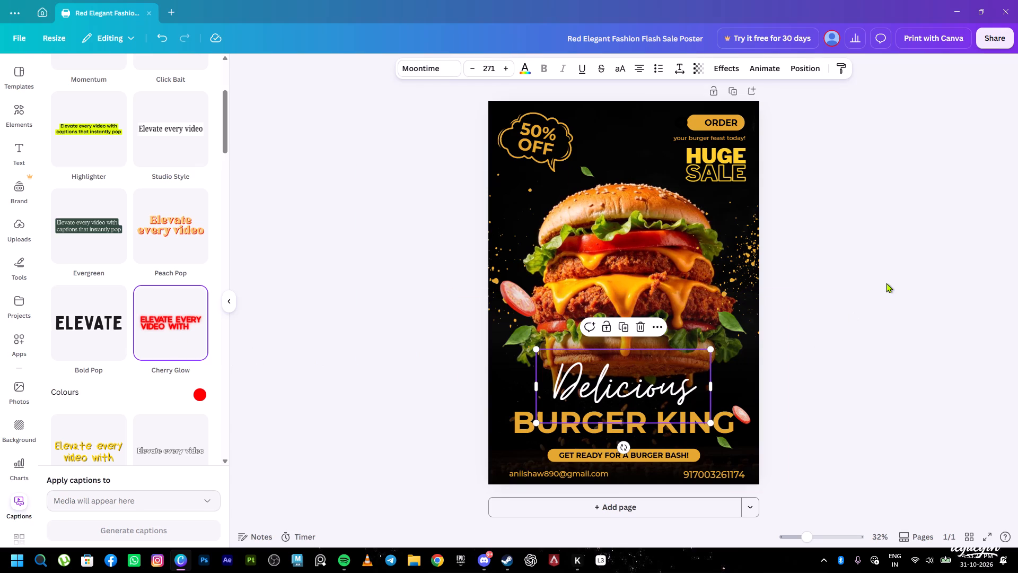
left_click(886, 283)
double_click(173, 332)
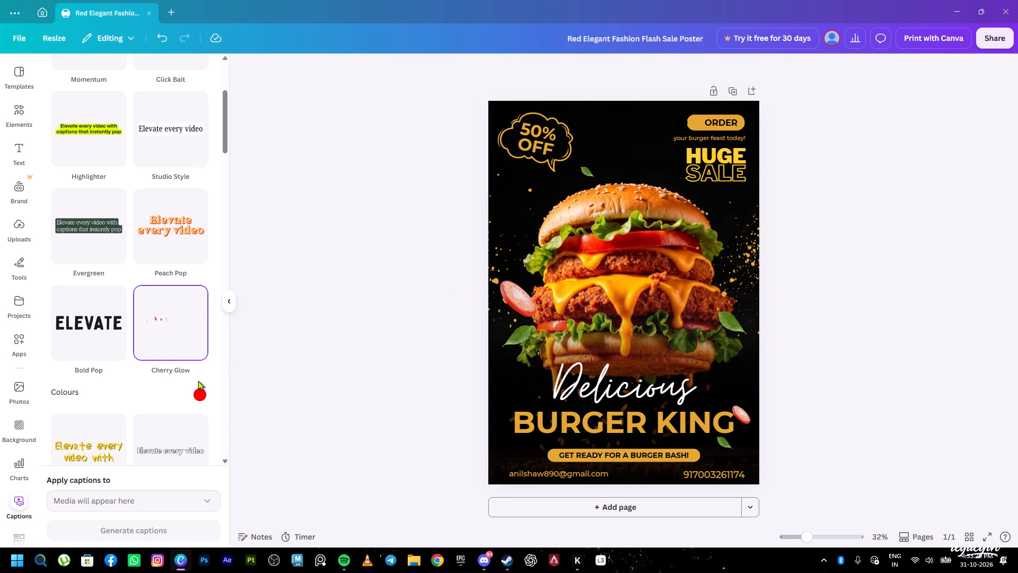
Look through the Canva apps and the mockup library's categories.
left_click(25, 337)
scroll(146, 338, "down", 2)
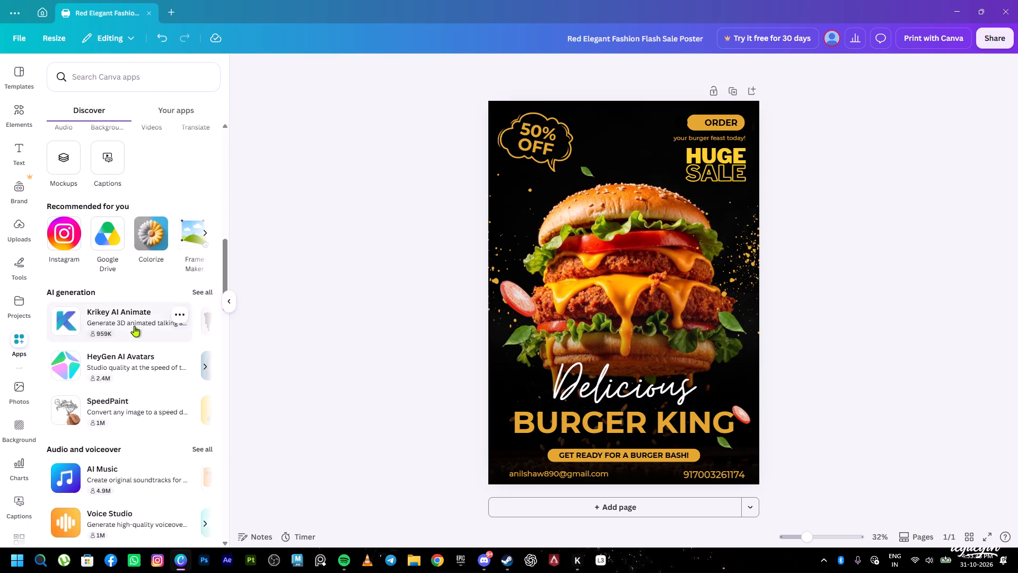
scroll(134, 325, "up", 2)
left_click(72, 373)
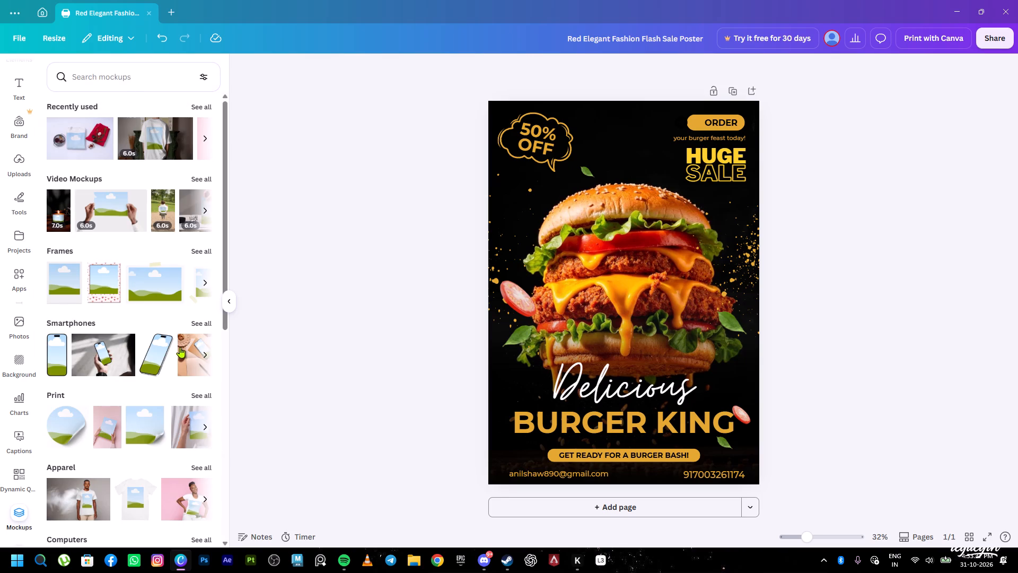
Add a dynamic QR code with the Blocks pattern to the poster.
left_click(14, 288)
scroll(96, 272, "up", 1)
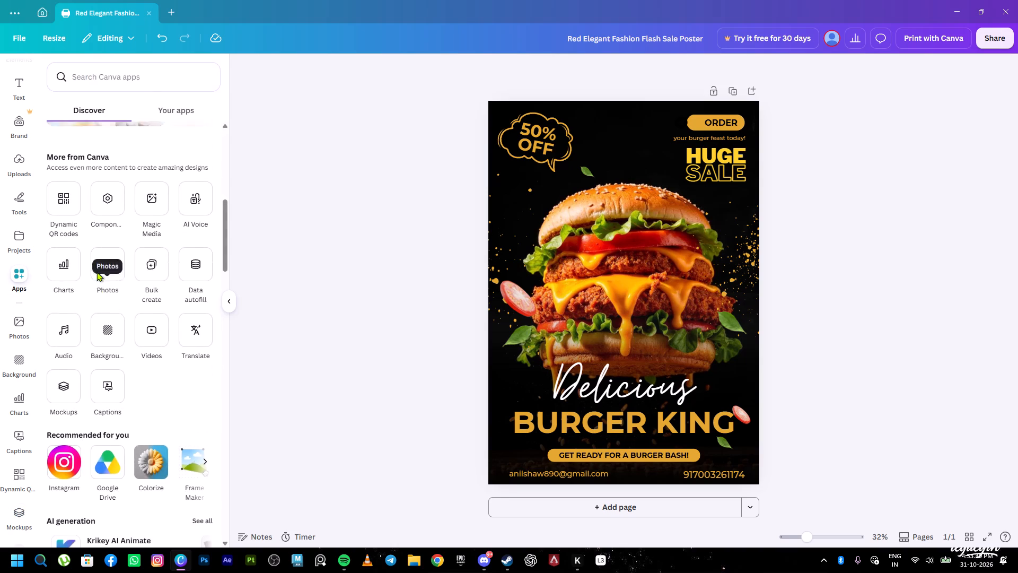
scroll(96, 272, "up", 1)
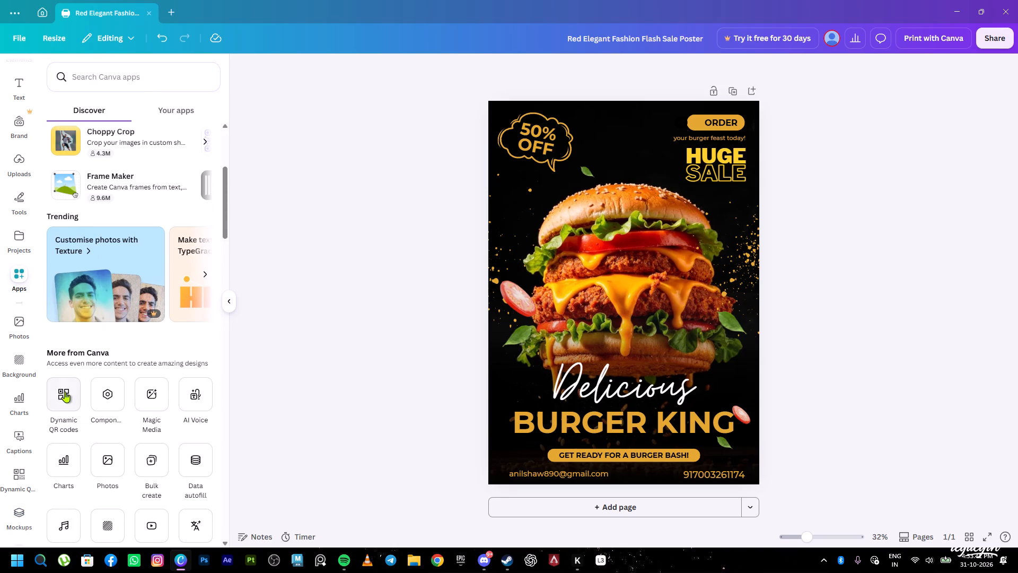
left_click(65, 392)
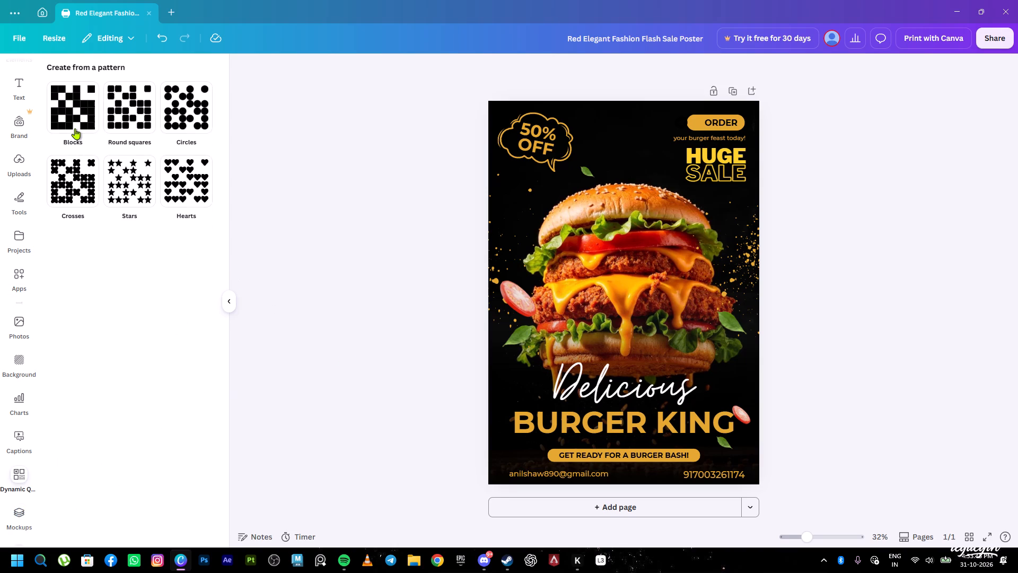
left_click(87, 112)
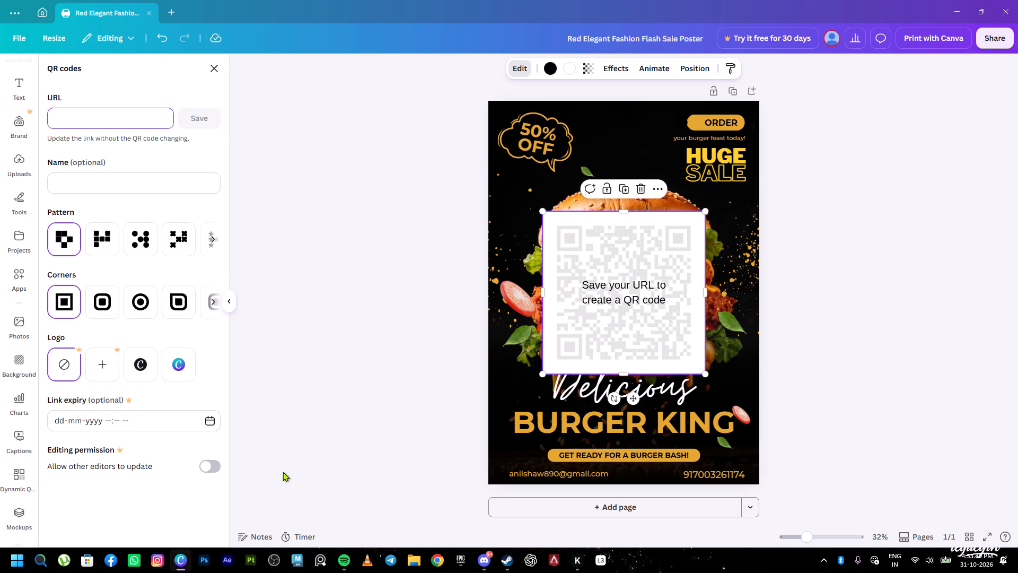
left_click(344, 554)
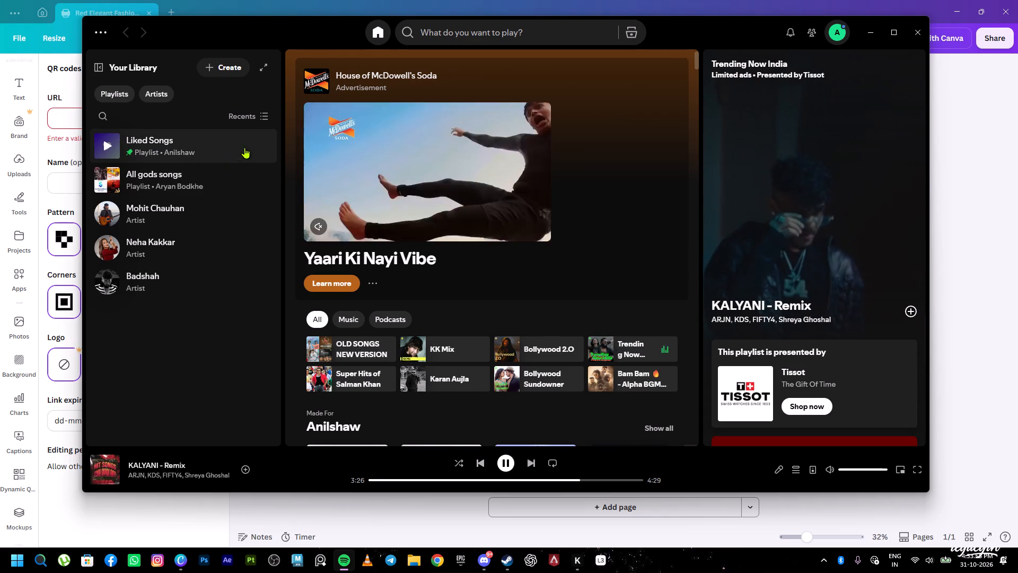
left_click(205, 470)
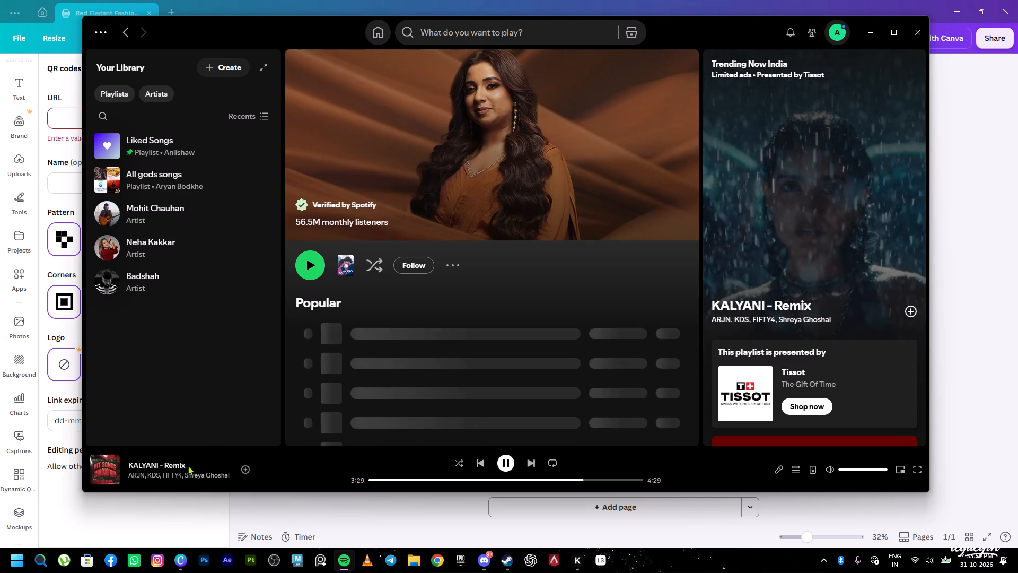
left_click(450, 267)
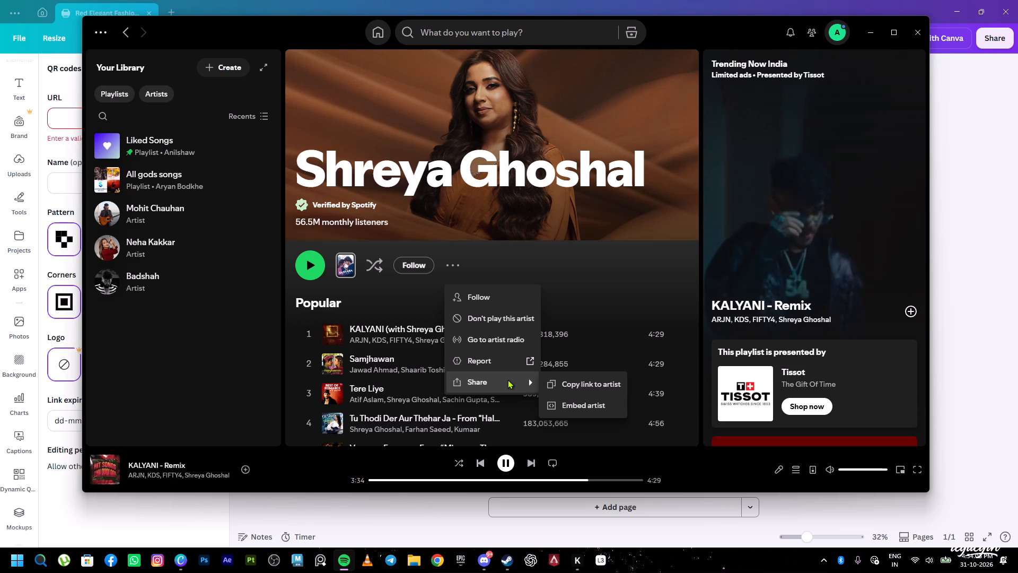
left_click(597, 389)
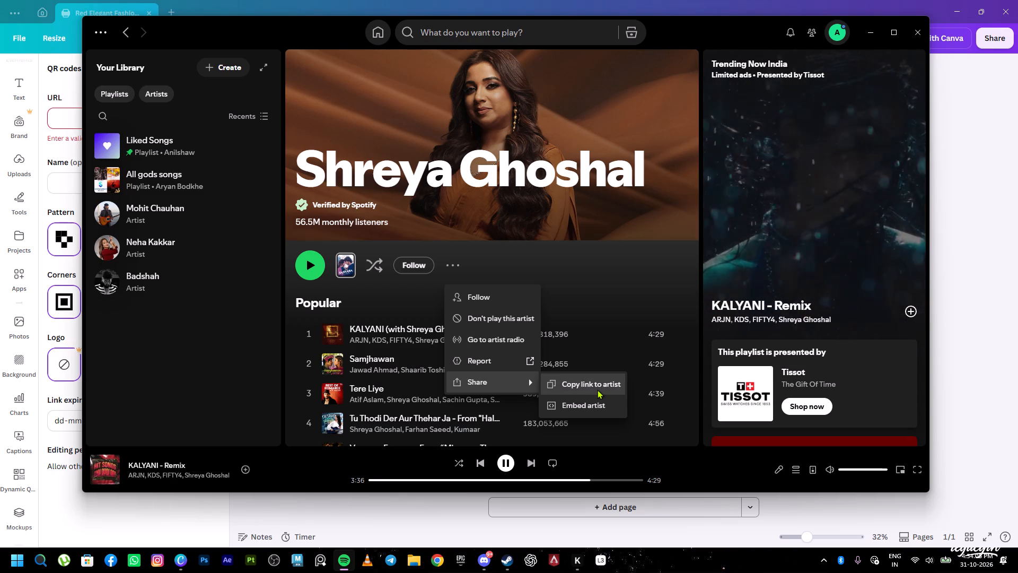
Switch back to Canva and generate the QR code from the copied Spotify artist link, naming it "artist".
left_click(870, 43)
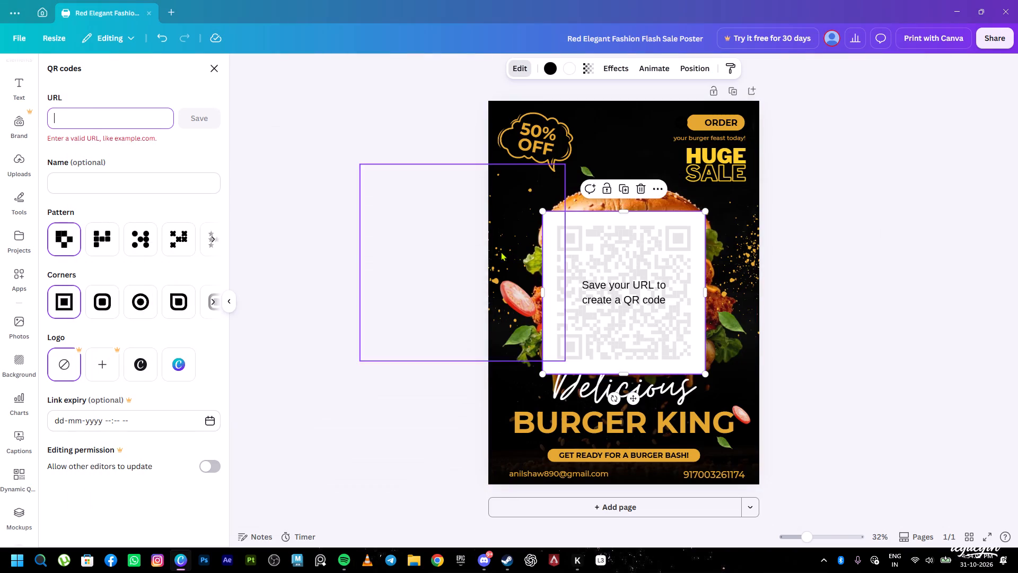
left_click(86, 119)
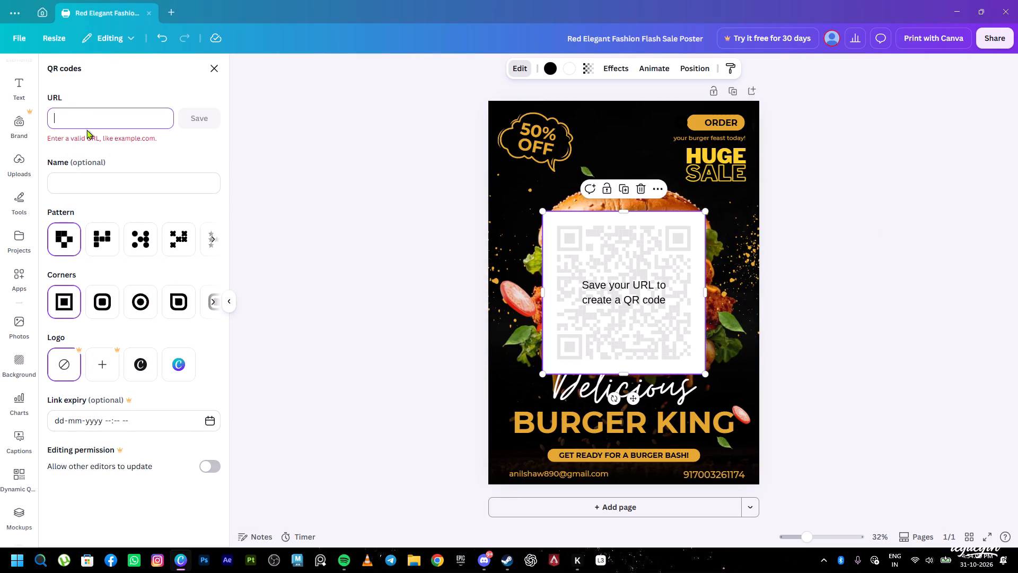
key("ctrl+v")
left_click(113, 178)
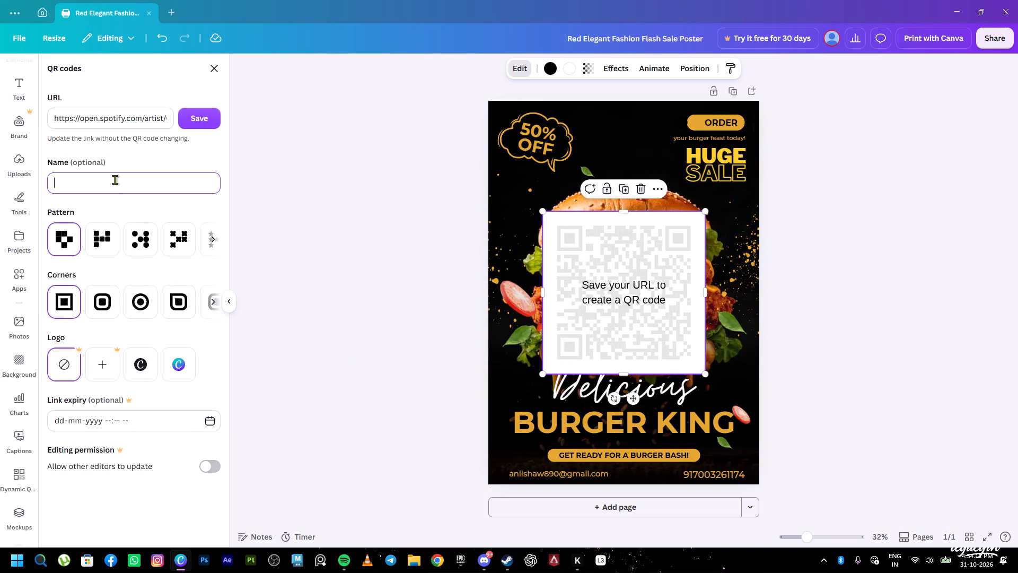
type("arti")
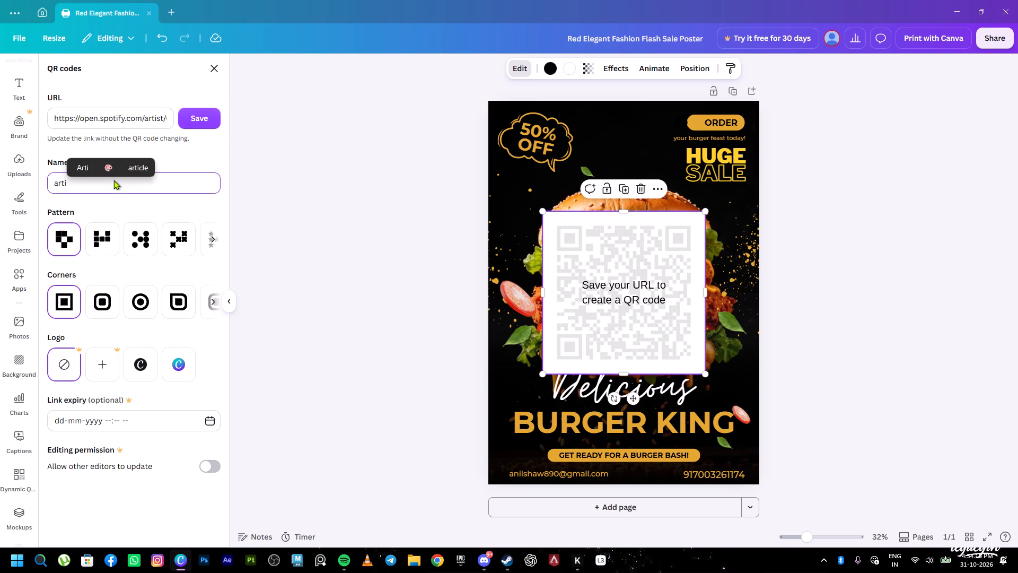
type("st")
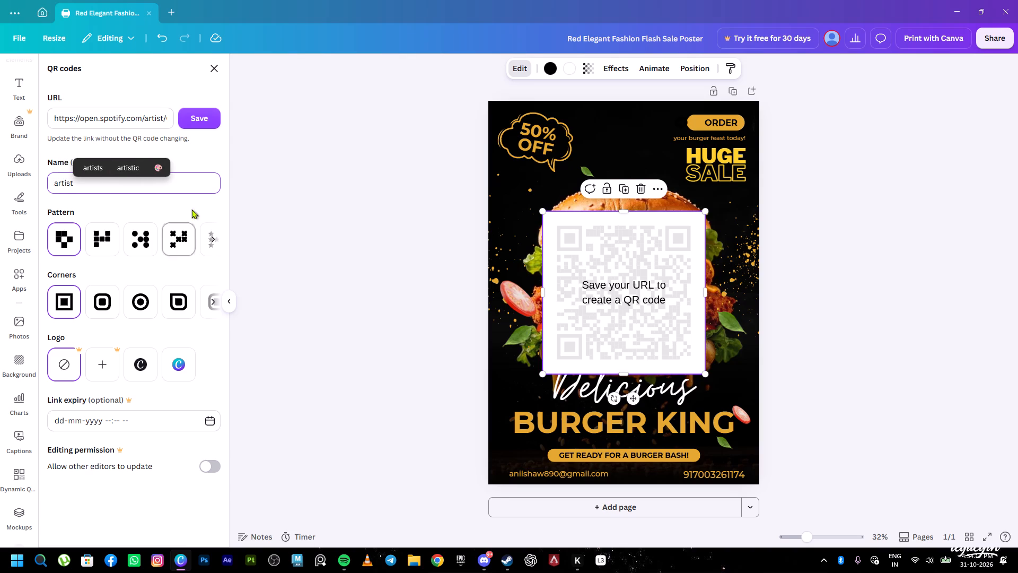
left_click(206, 118)
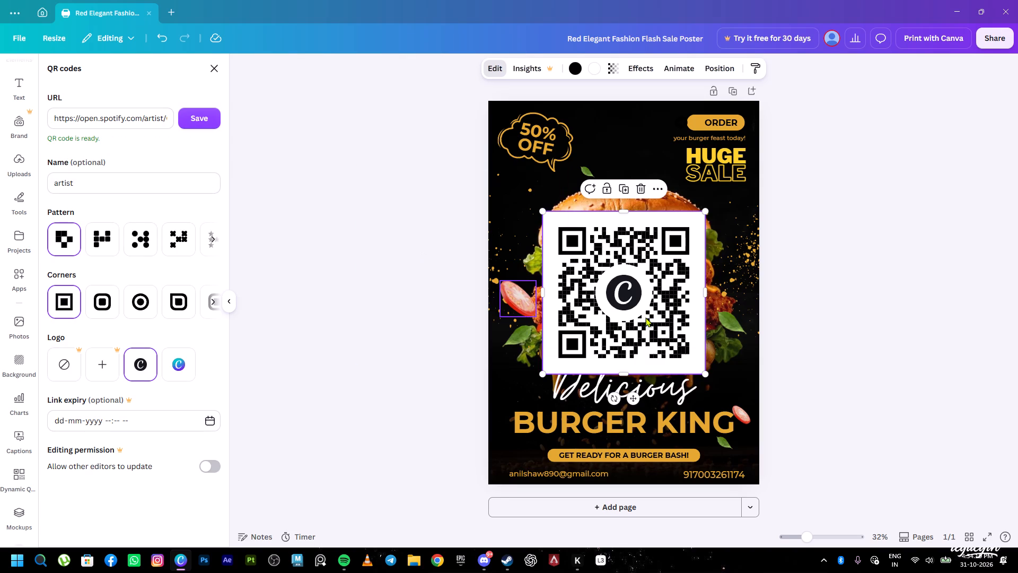
Shrink the QR code and place it at the poster's top between the 50% OFF badge and the ORDER label.
left_click_drag(706, 373, 704, 381)
left_click_drag(634, 287, 629, 225)
left_click_drag(703, 150, 618, 233)
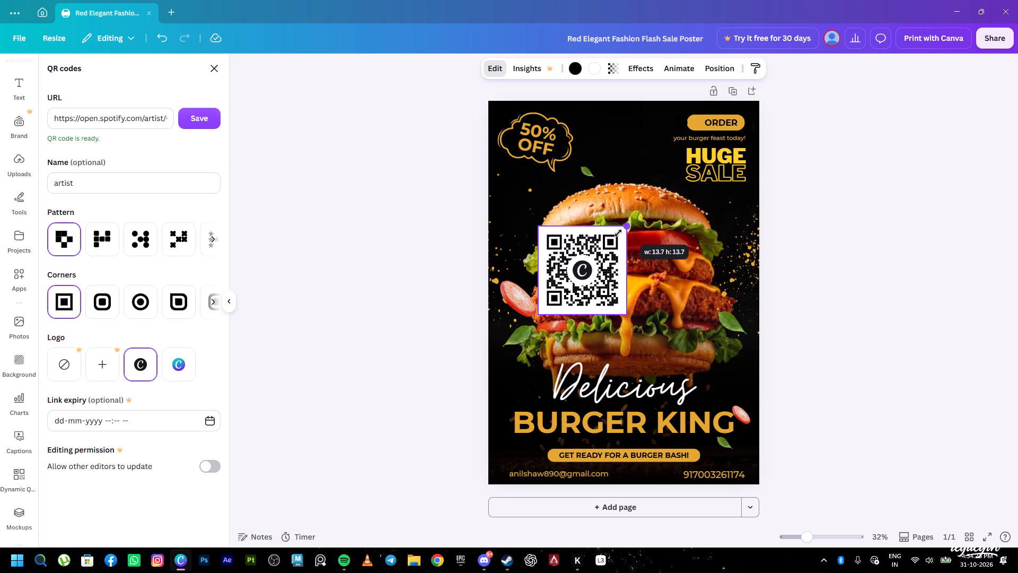
left_click_drag(618, 233, 600, 266)
left_click_drag(564, 298, 621, 157)
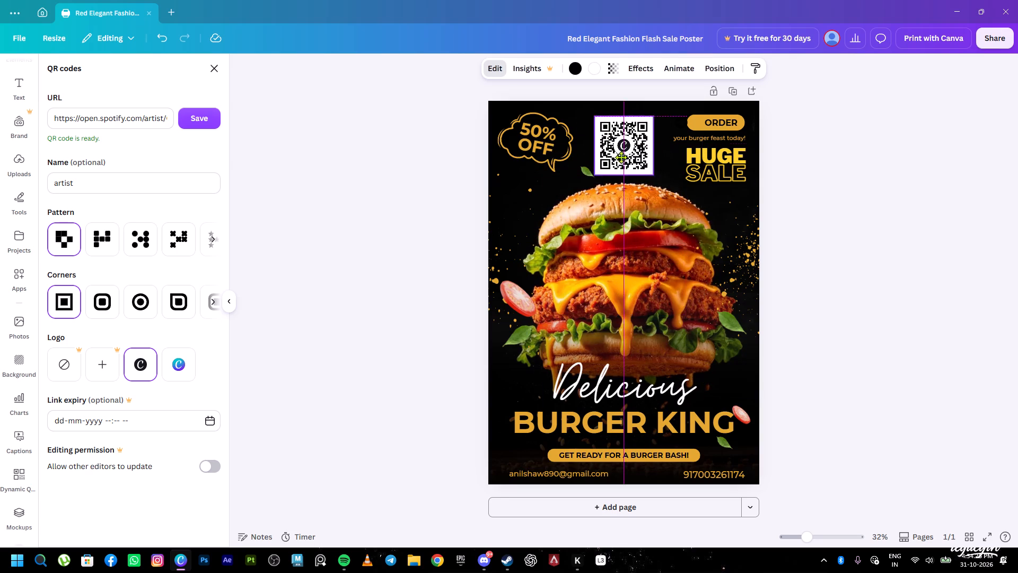
left_click_drag(621, 157, 626, 152)
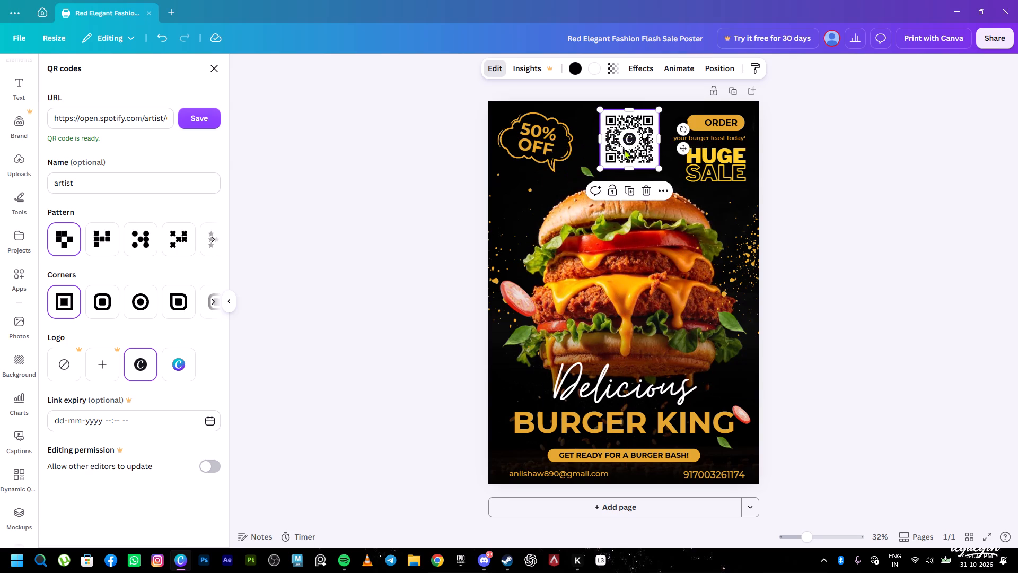
left_click(918, 194)
left_click(757, 210)
left_click(840, 218)
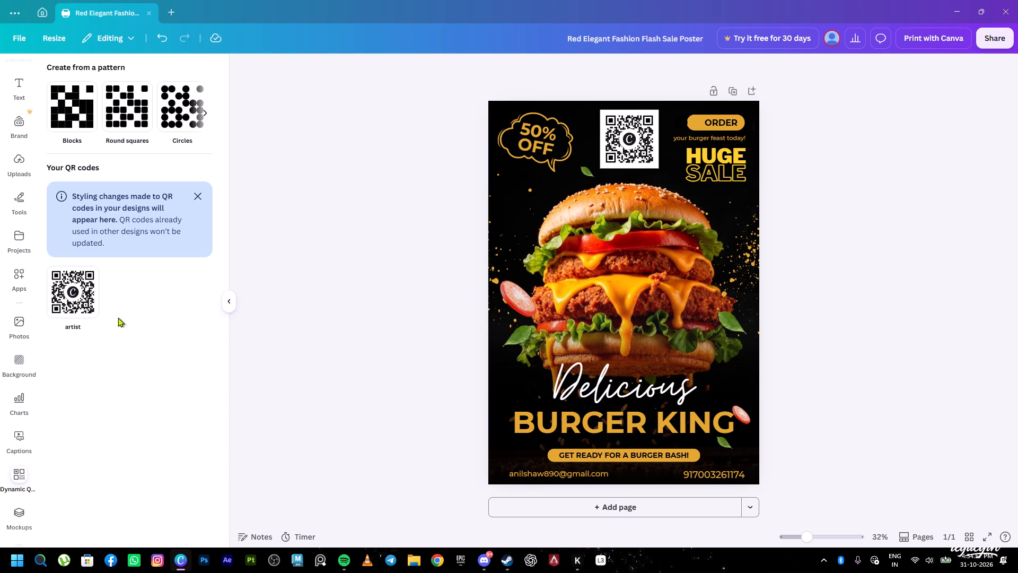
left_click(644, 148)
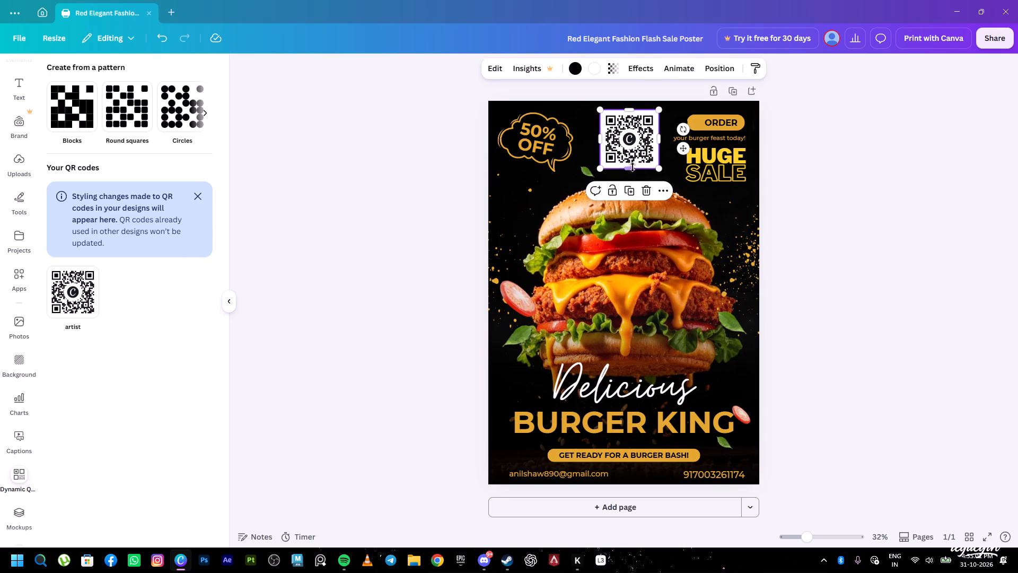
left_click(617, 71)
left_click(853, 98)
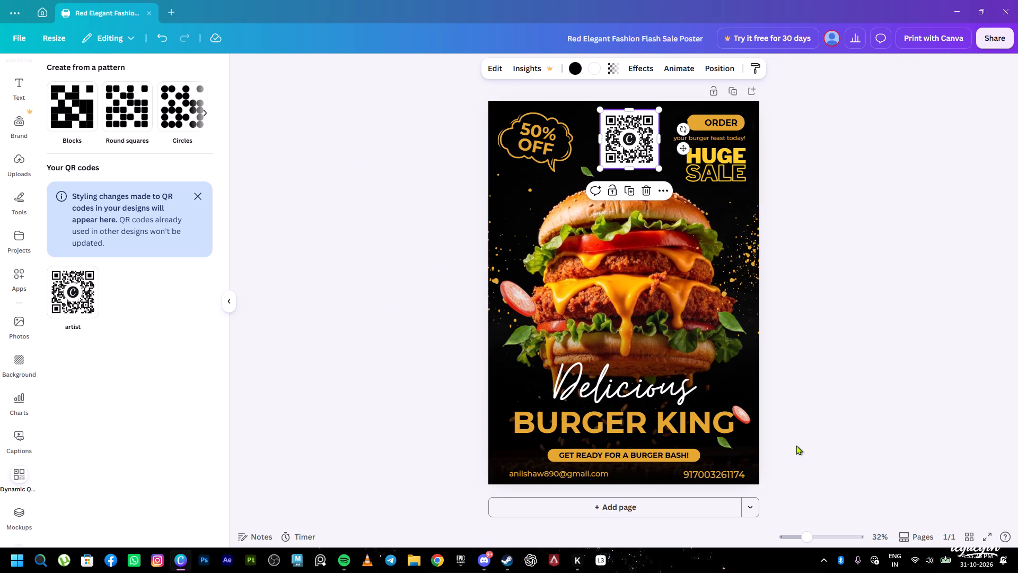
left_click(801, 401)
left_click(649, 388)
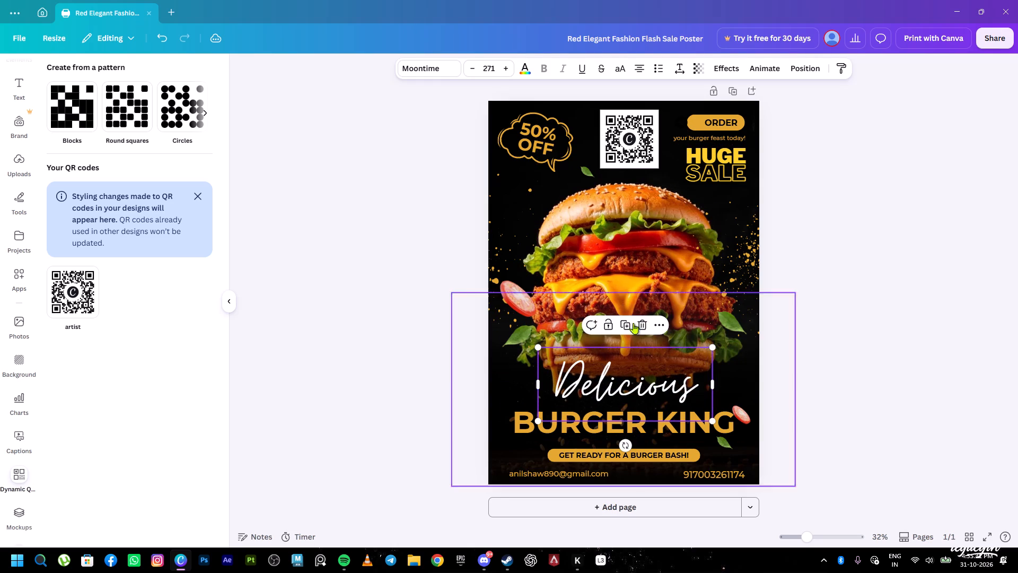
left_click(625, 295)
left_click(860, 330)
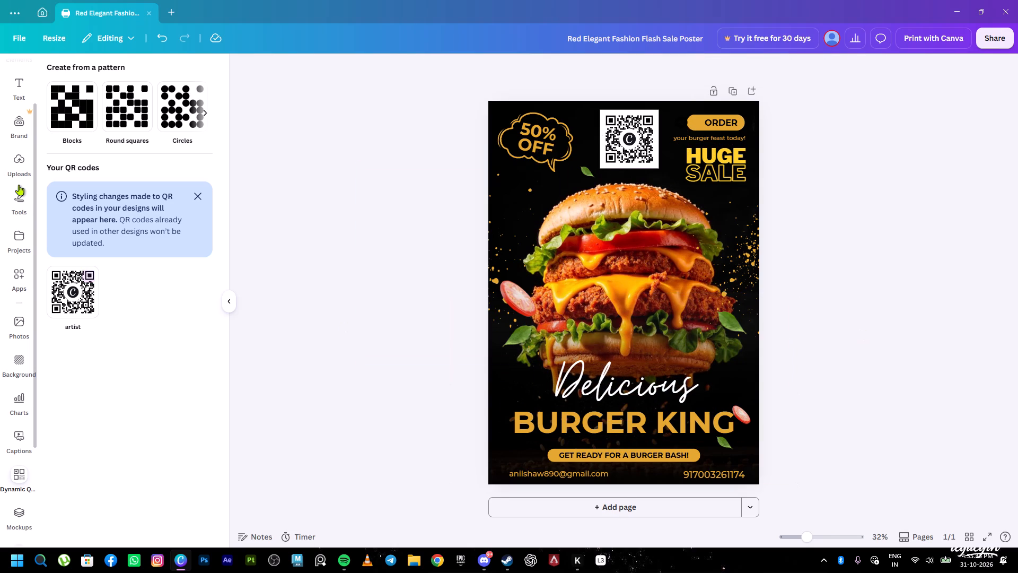
Look through the templates similar to the Delicious Burger Poster.
scroll(15, 169, "up", 7)
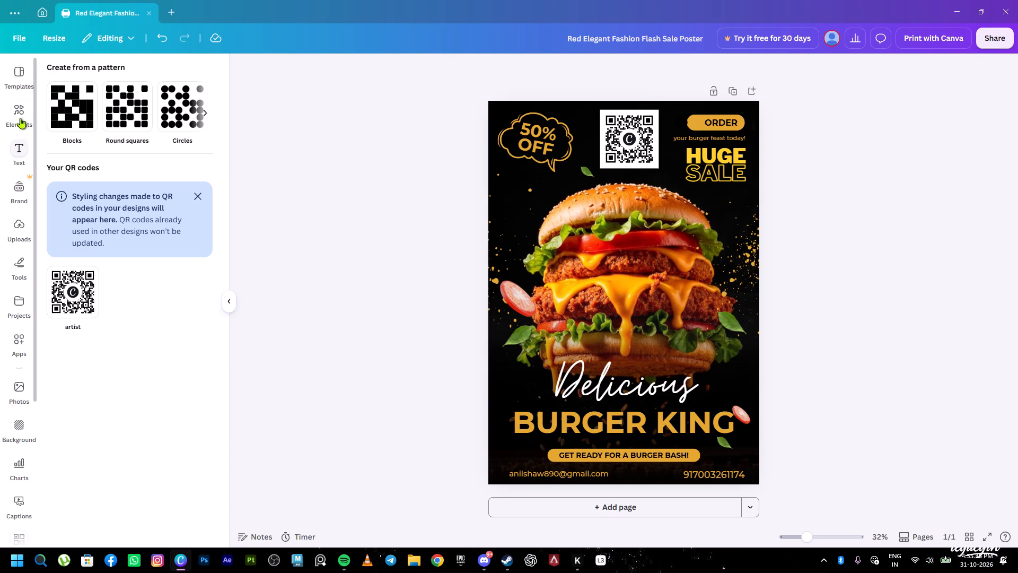
left_click(20, 118)
scroll(31, 137, "up", 4)
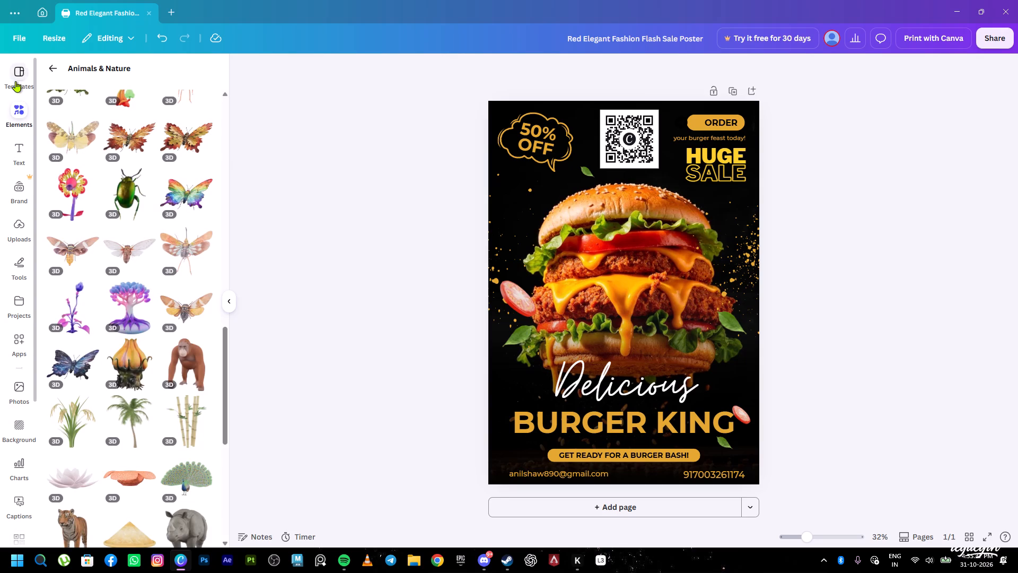
left_click(15, 80)
scroll(129, 339, "down", 4)
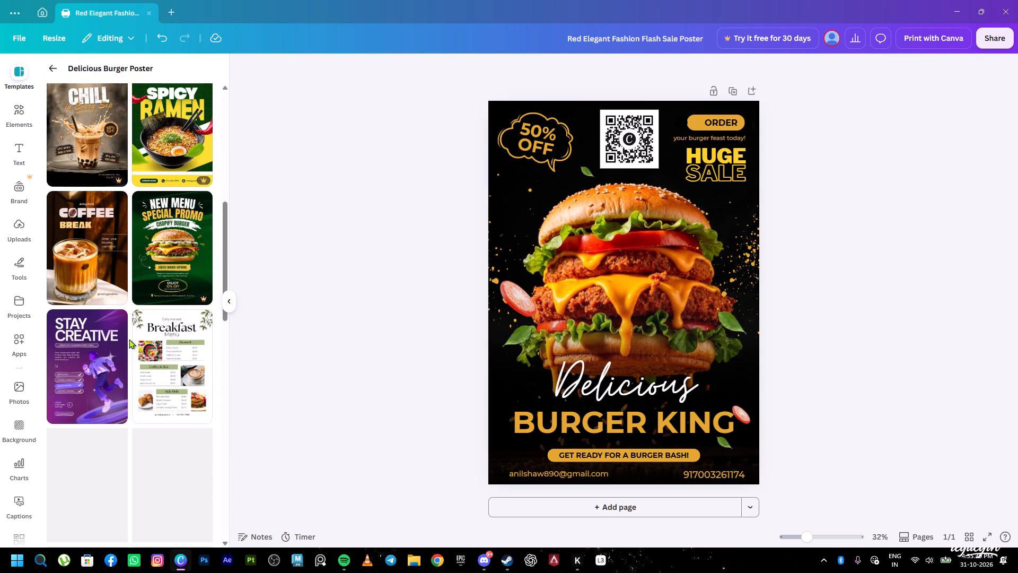
scroll(129, 339, "down", 3)
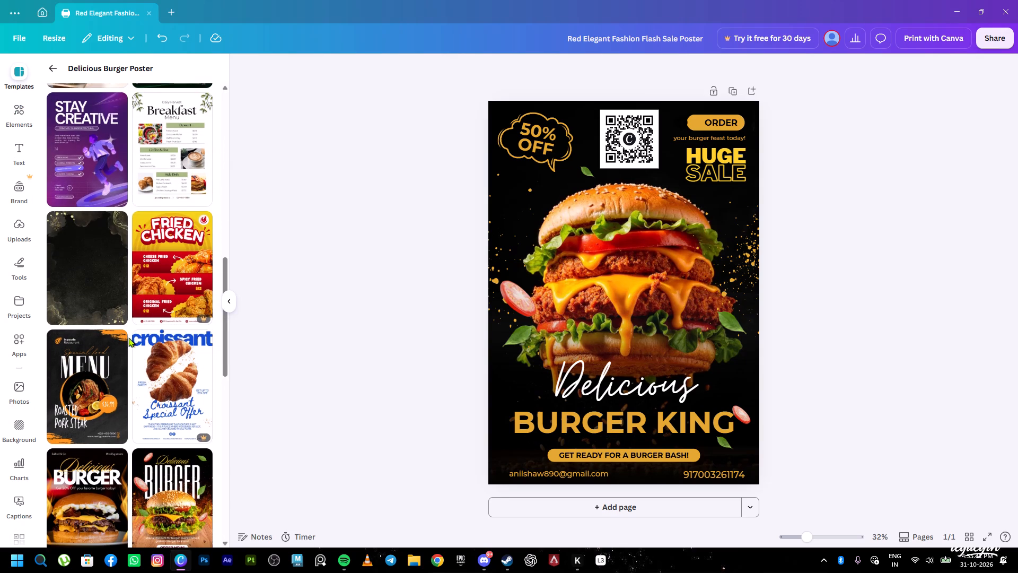
scroll(128, 337, "down", 5)
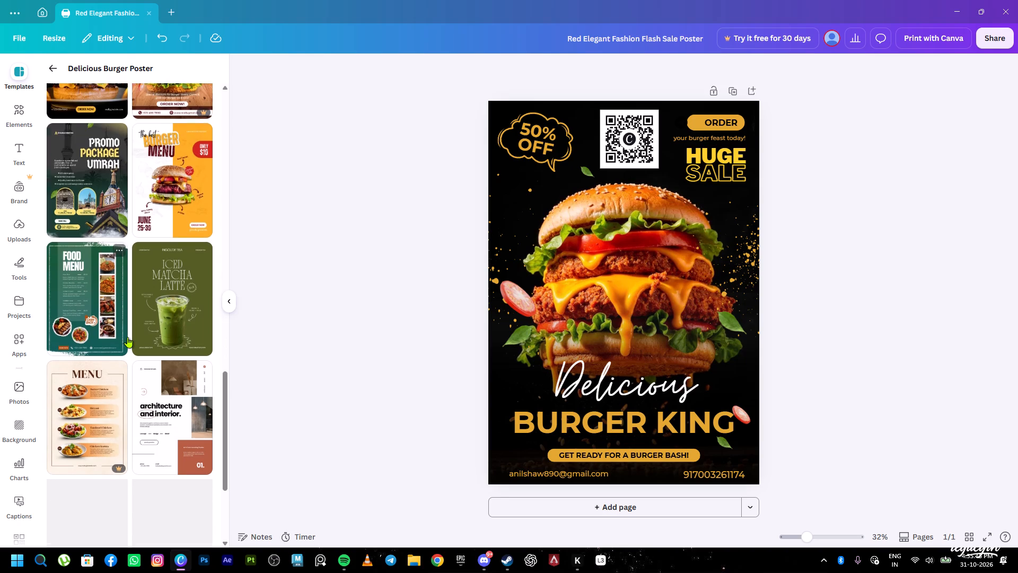
scroll(129, 322, "up", 7)
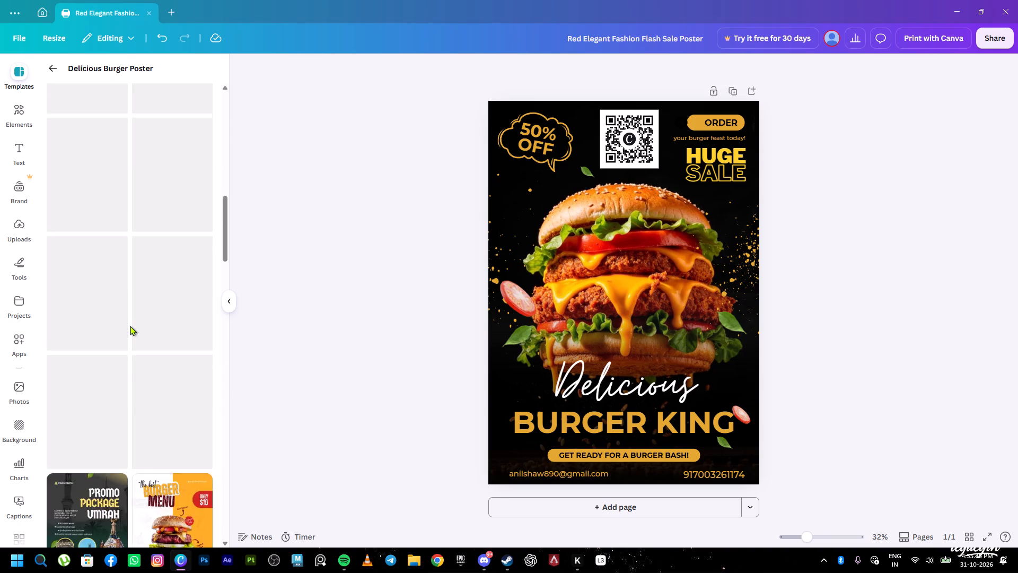
scroll(130, 326, "up", 12)
left_click(24, 109)
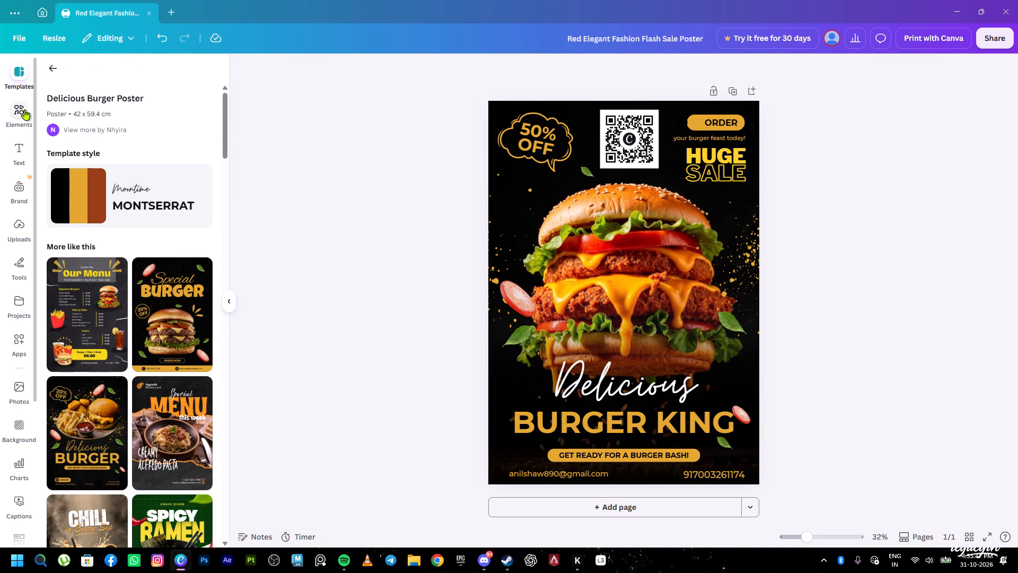
scroll(112, 157, "up", 5)
double_click(19, 84)
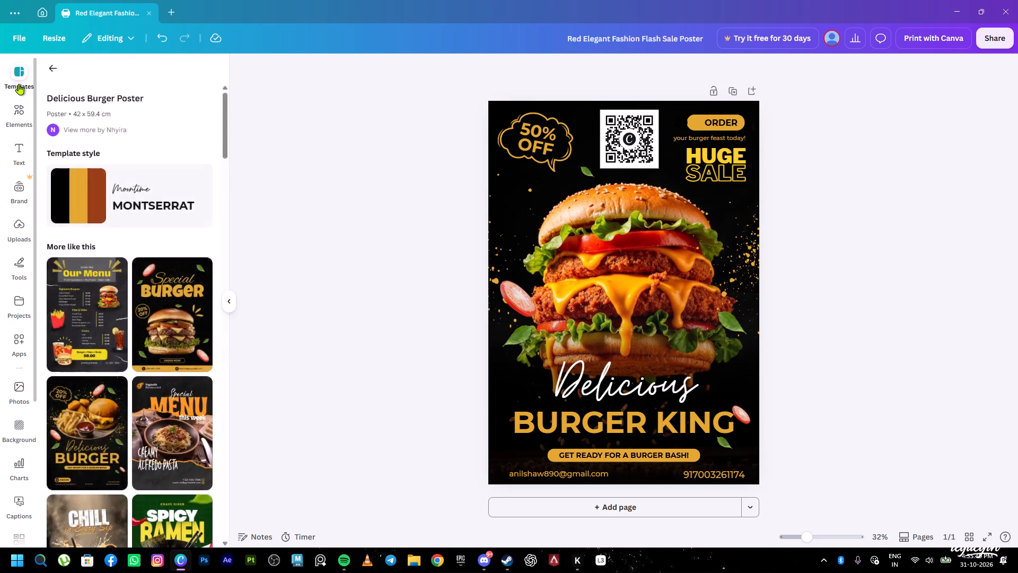
left_click(19, 76)
Search the poster templates for "3d modling".
left_click(51, 74)
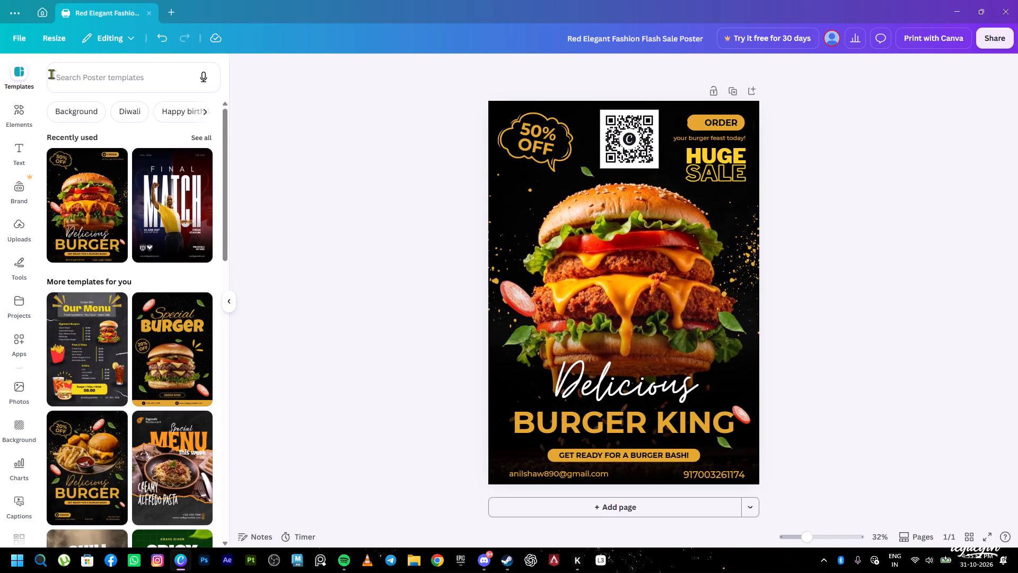
left_click(123, 83)
type("3d m")
type("odling")
key("Return")
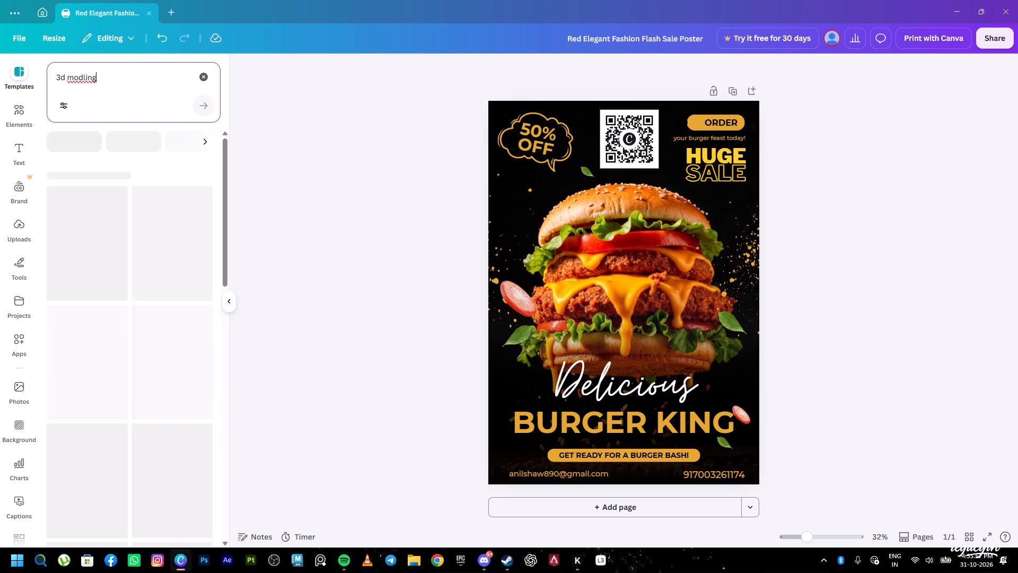
Look through the poster templates found for 3D modeling.
scroll(141, 229, "down", 2)
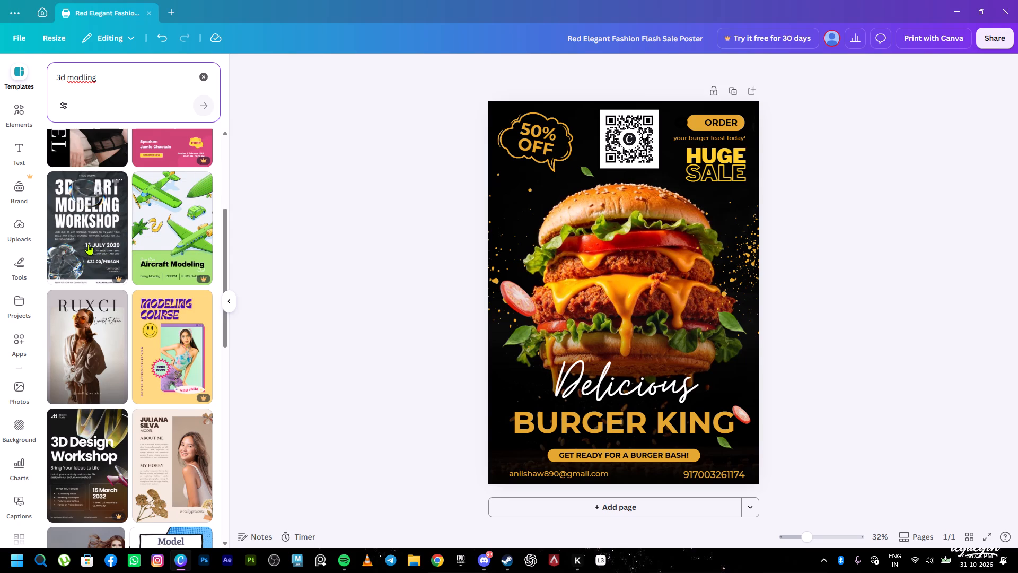
scroll(88, 244, "down", 2)
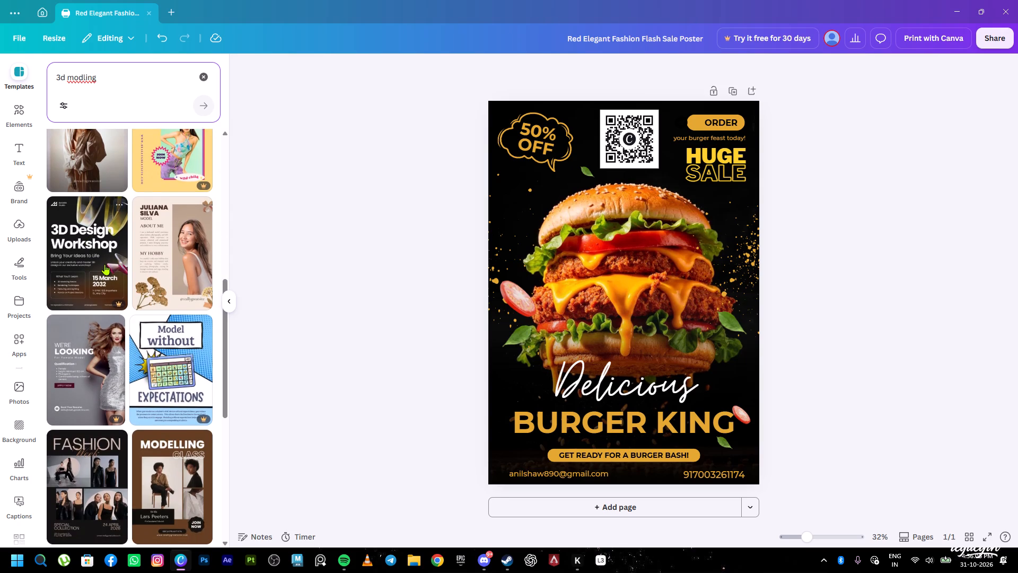
scroll(104, 264, "down", 6)
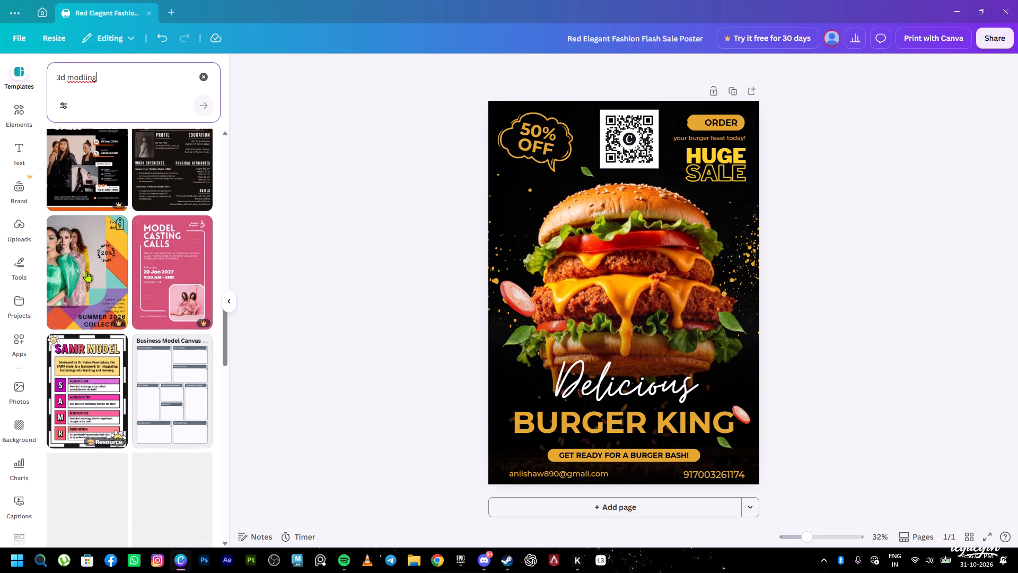
scroll(86, 270, "down", 4)
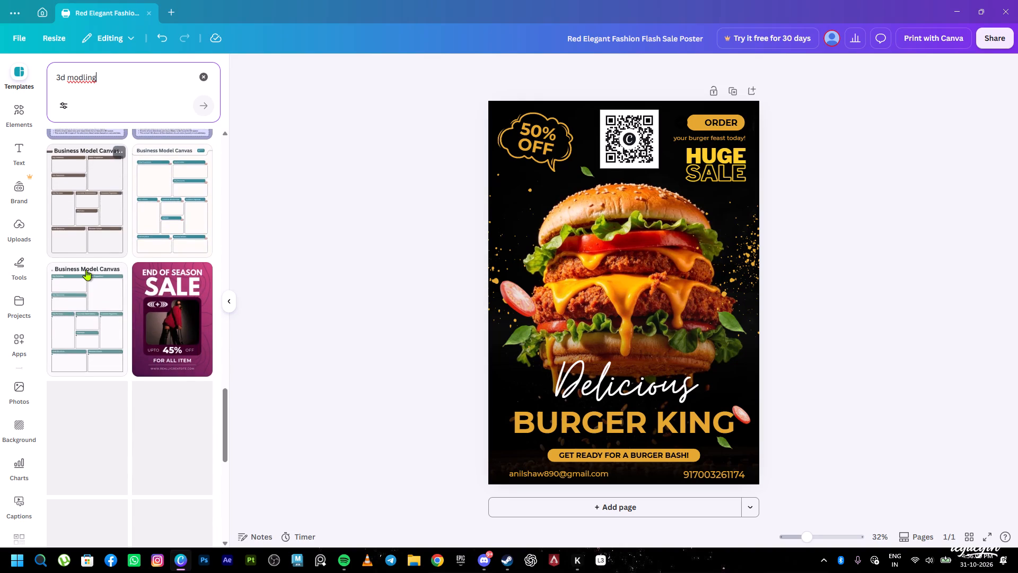
scroll(86, 270, "down", 3)
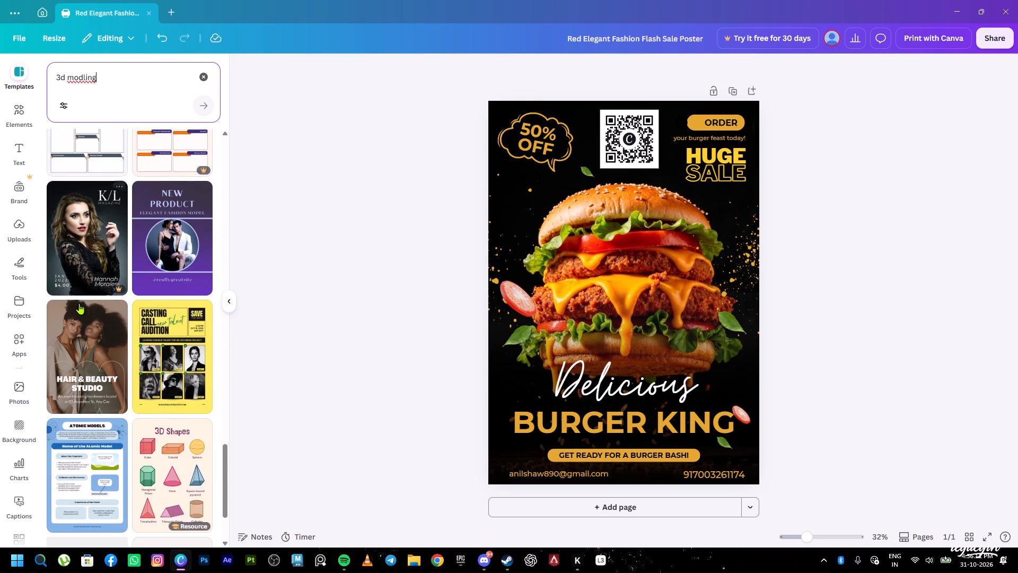
scroll(84, 301, "down", 2)
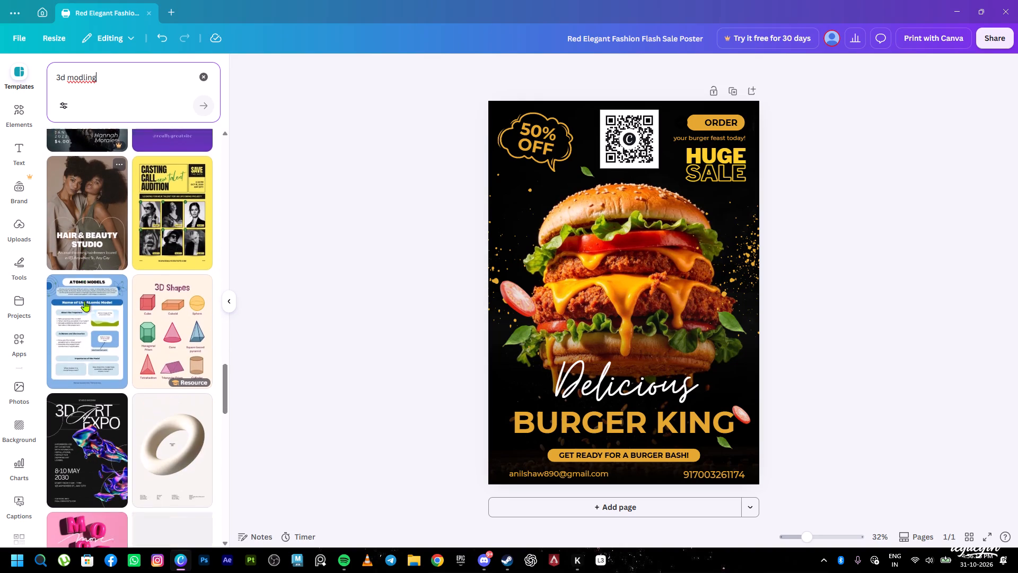
scroll(84, 301, "down", 1)
scroll(84, 301, "up", 11)
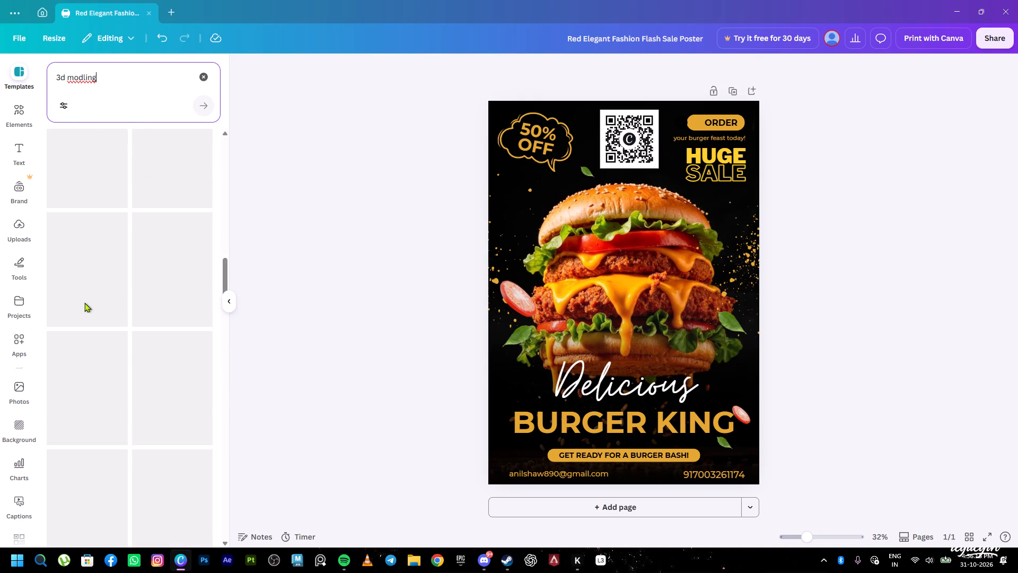
scroll(84, 302, "up", 12)
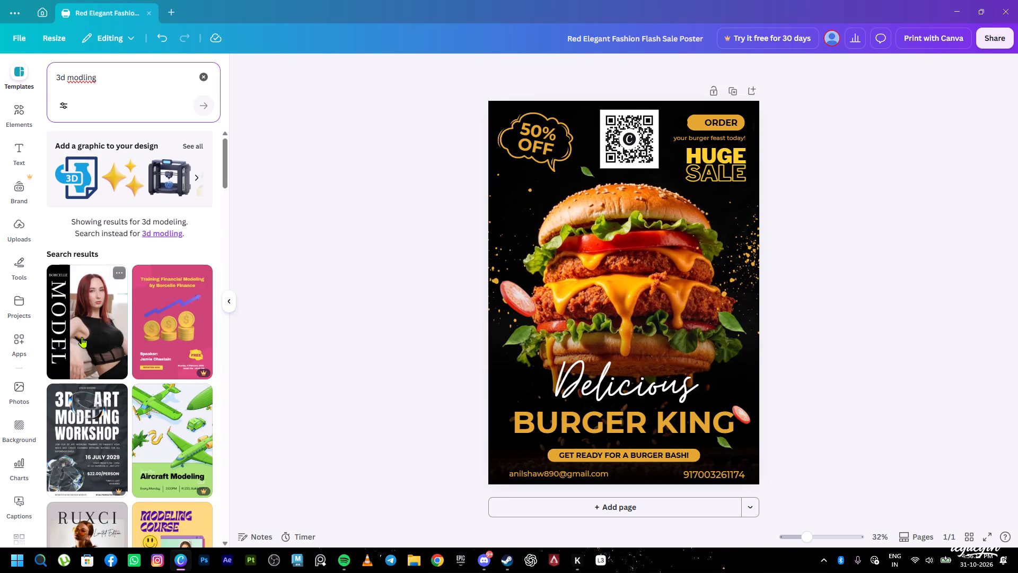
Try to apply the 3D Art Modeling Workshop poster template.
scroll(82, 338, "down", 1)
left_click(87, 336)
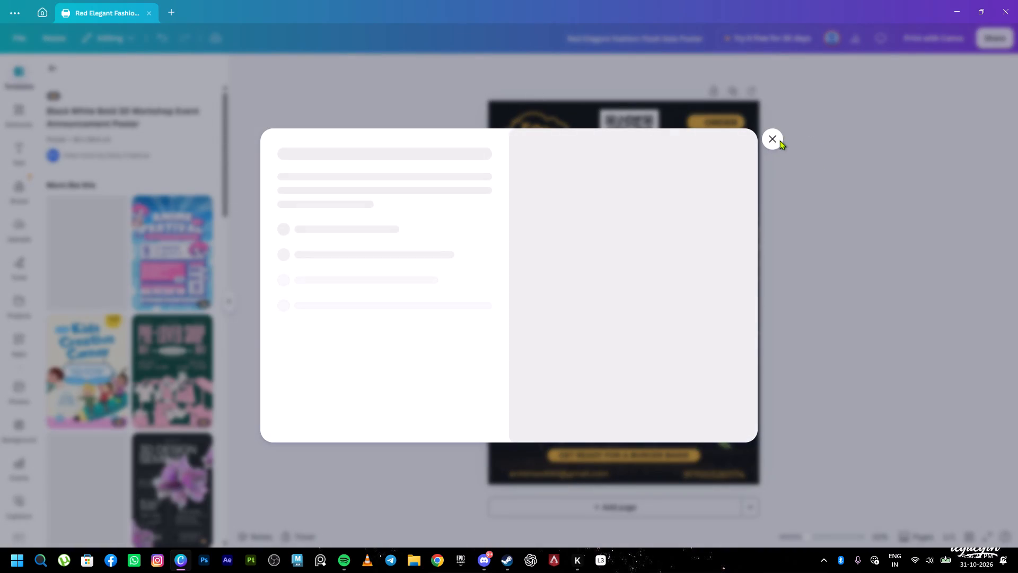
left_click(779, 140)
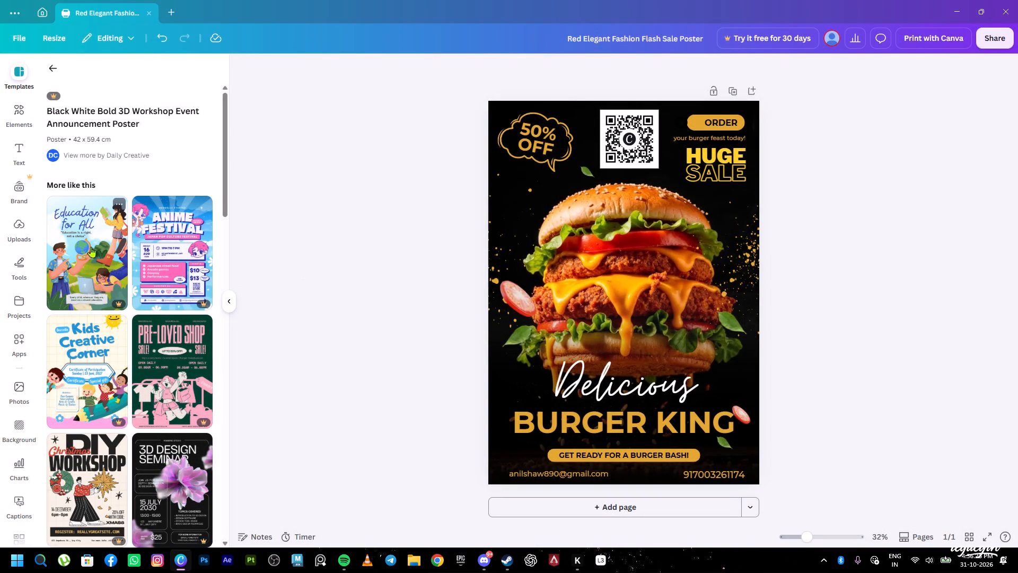
Return to the template search results and look through more of the posters found for 3D modeling.
left_click(49, 61)
scroll(133, 318, "down", 2)
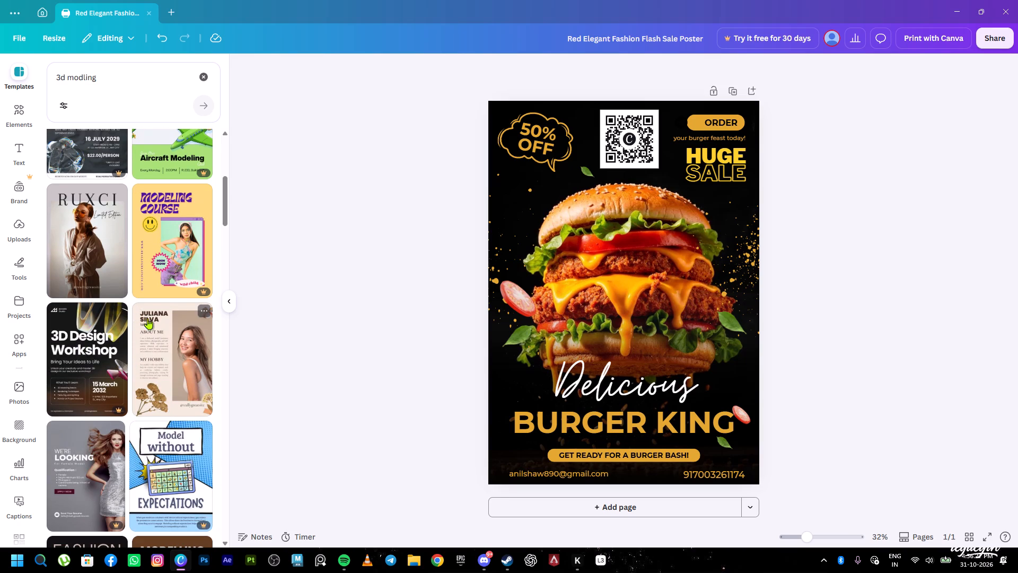
scroll(116, 314, "down", 1)
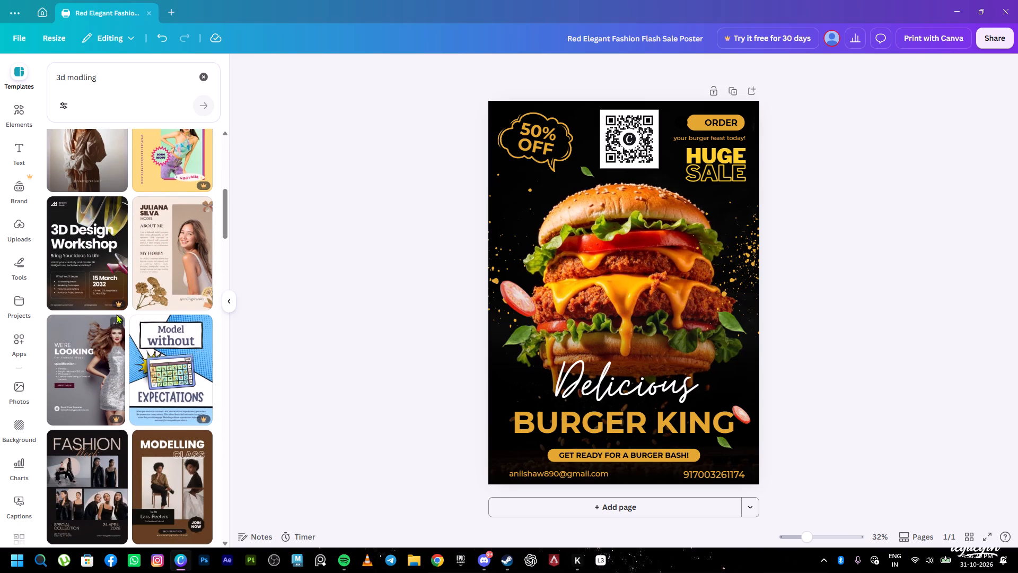
scroll(116, 314, "down", 1)
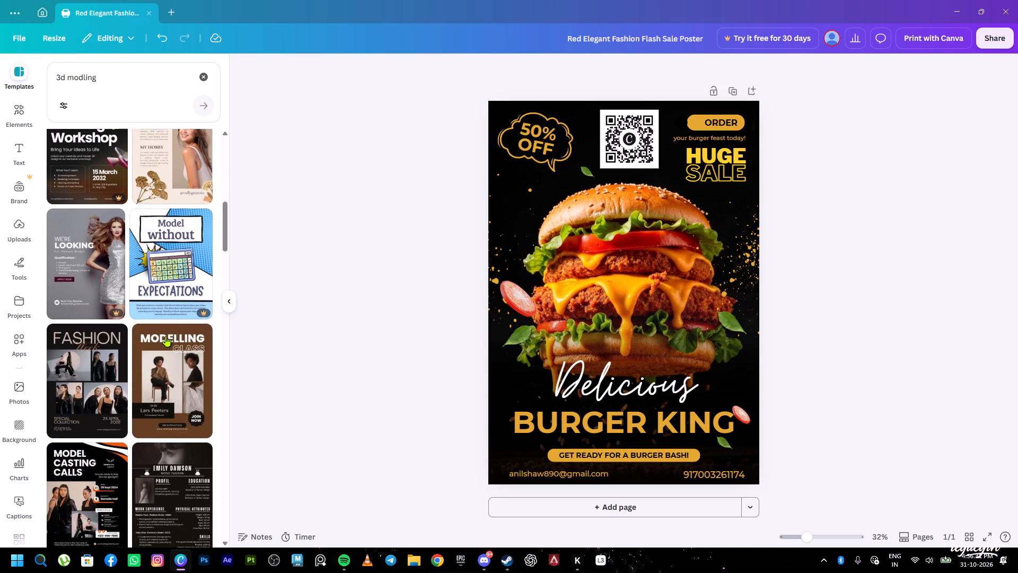
scroll(182, 368, "down", 1)
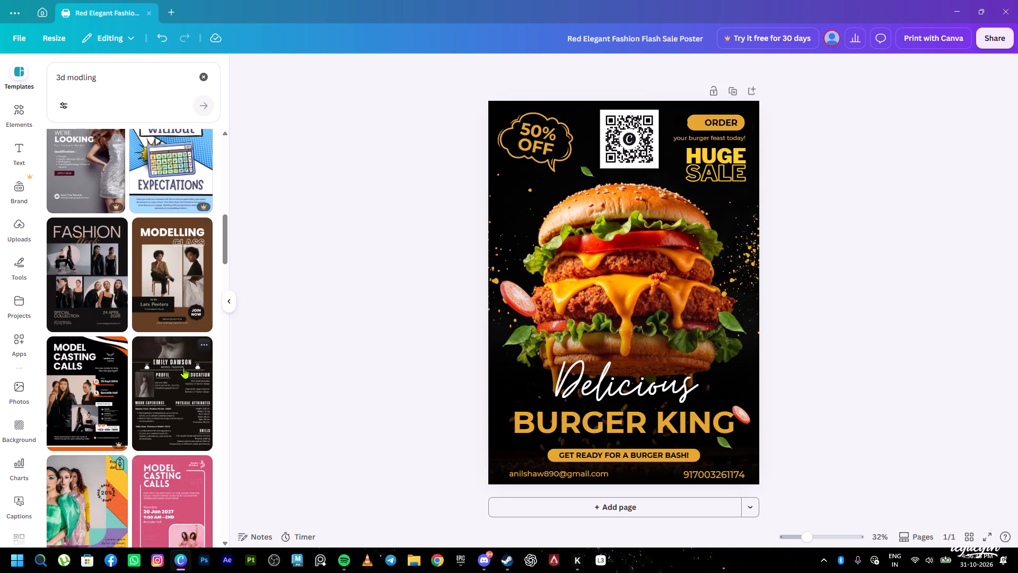
scroll(157, 263, "up", 9)
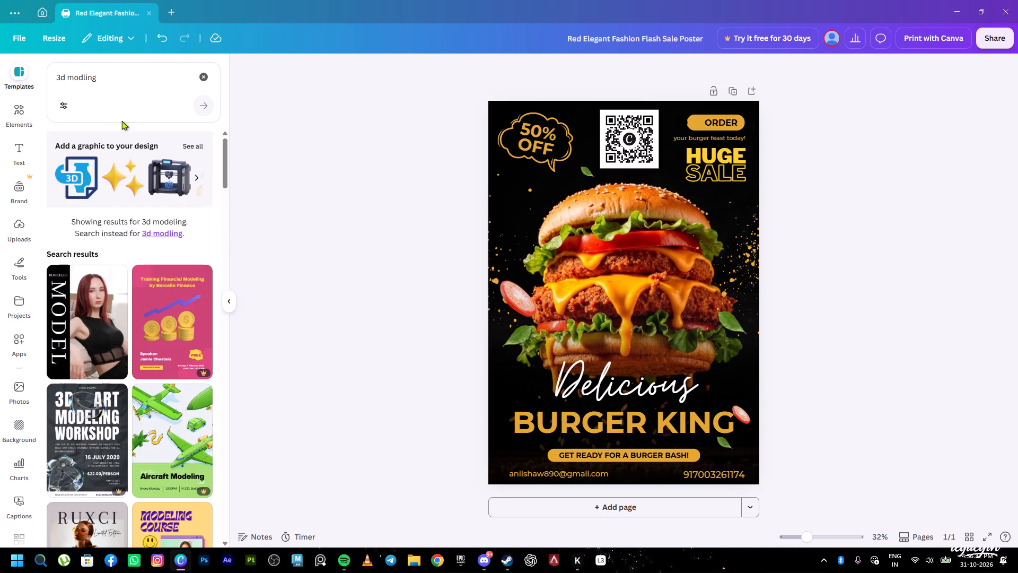
Search the poster templates for "3d portfoolio".
left_click(125, 81)
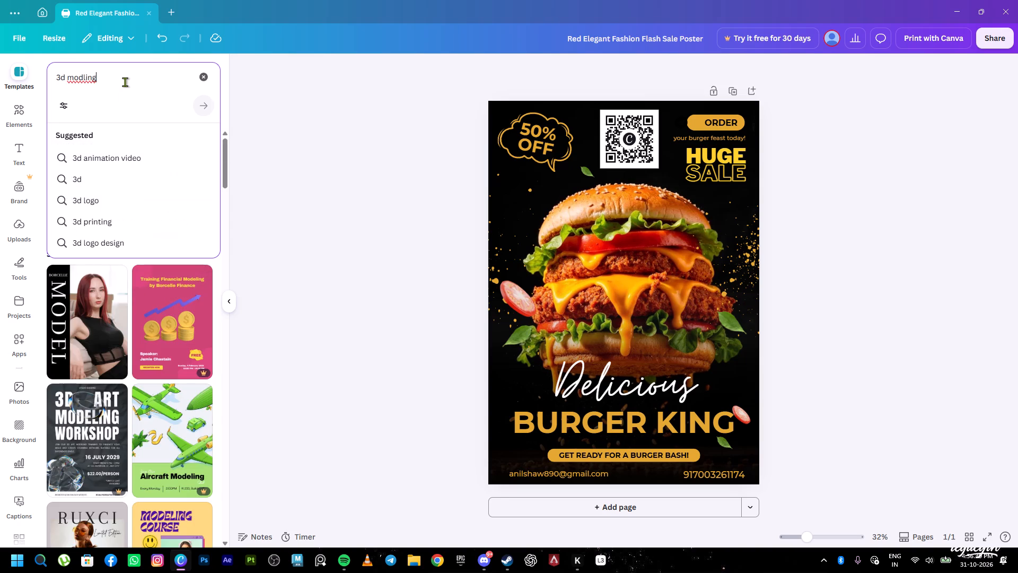
key("BackSpace")
key("BackSpace")
key("BackSpace")
key("BackSpace")
key("BackSpace")
key("BackSpace")
key("BackSpace")
type("port")
type("foo")
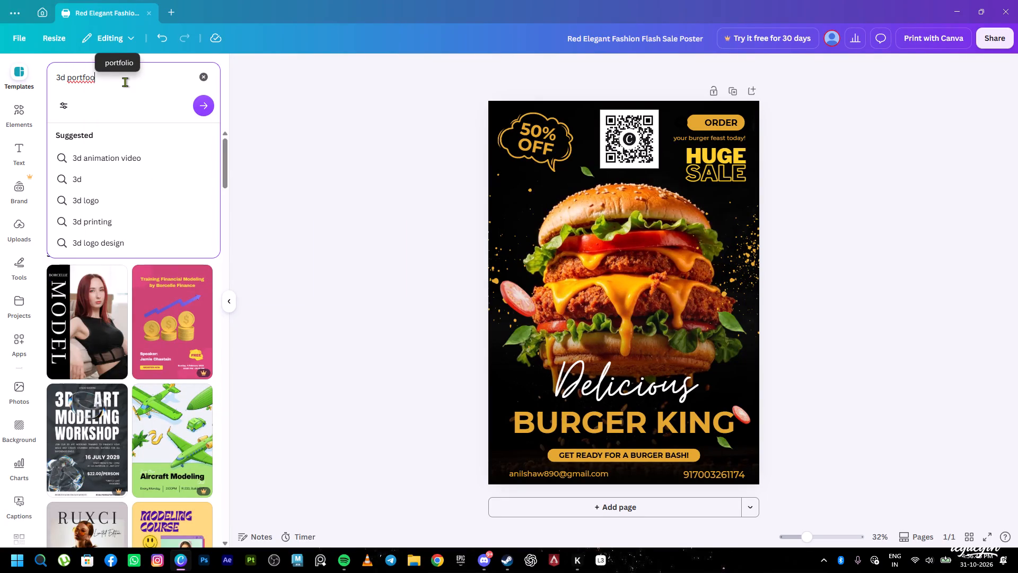
type("lio")
key("Return")
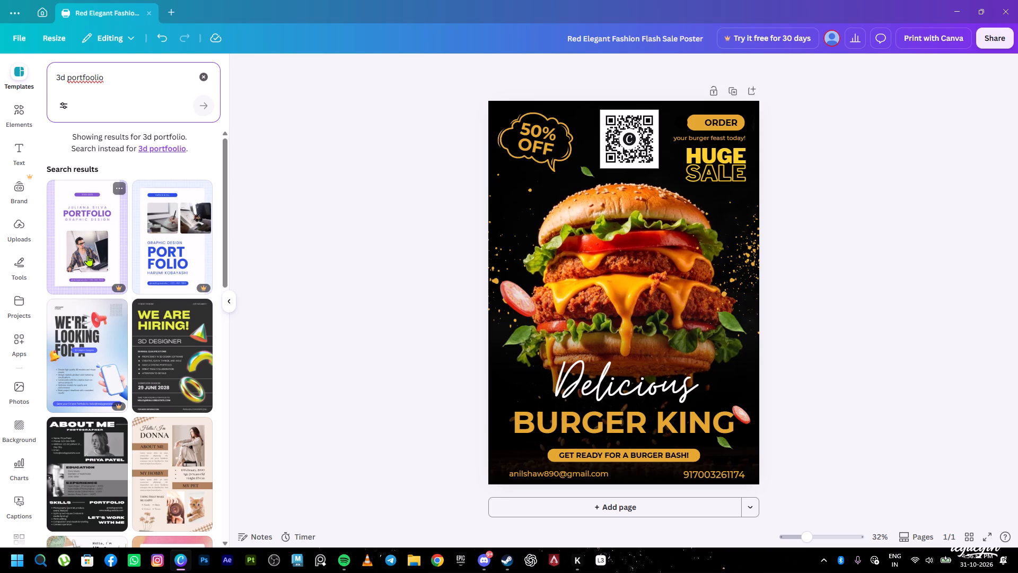
Look through the poster templates found for the 3D portfolio search.
scroll(87, 255, "down", 1)
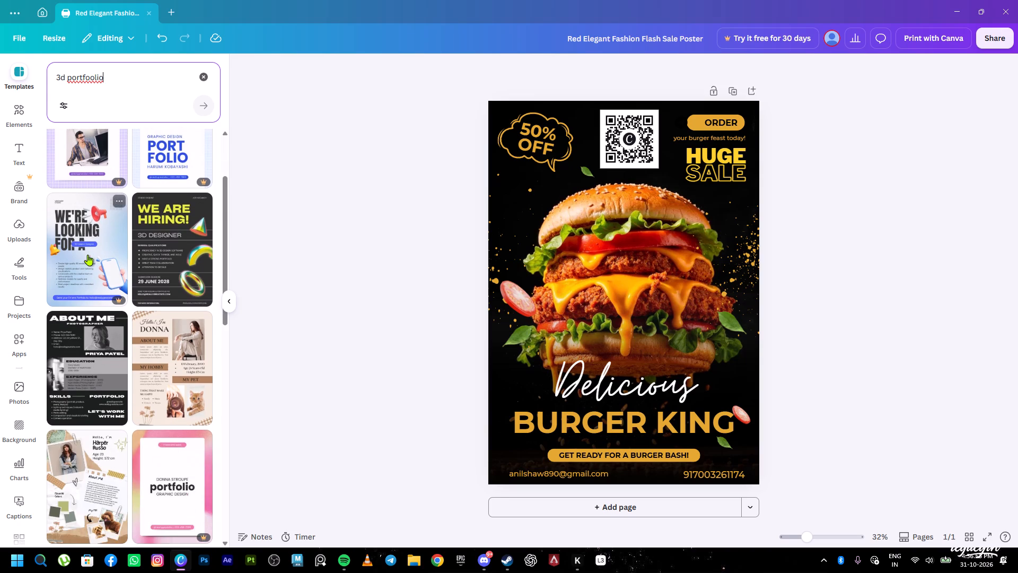
scroll(87, 255, "down", 2)
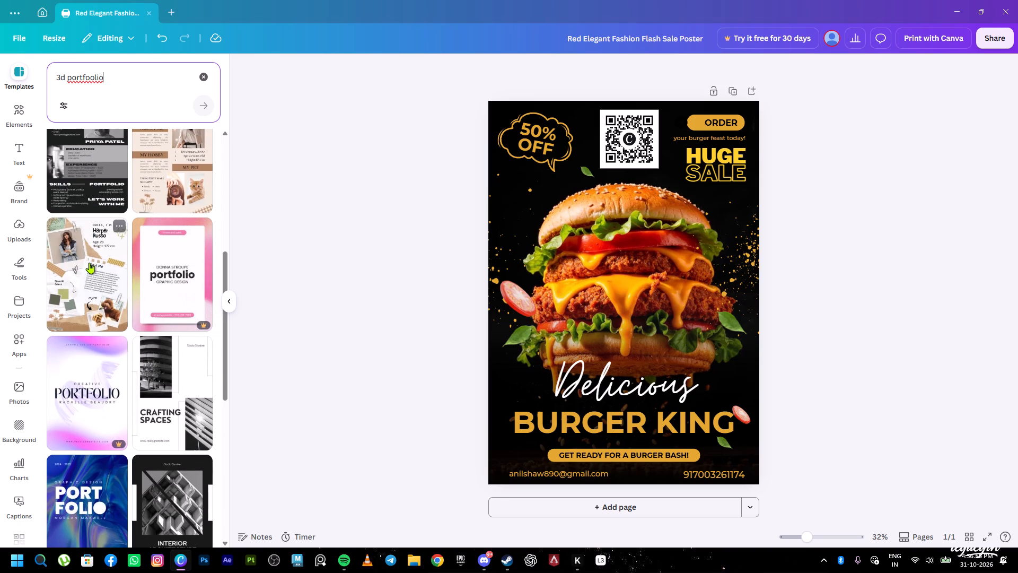
scroll(89, 263, "down", 2)
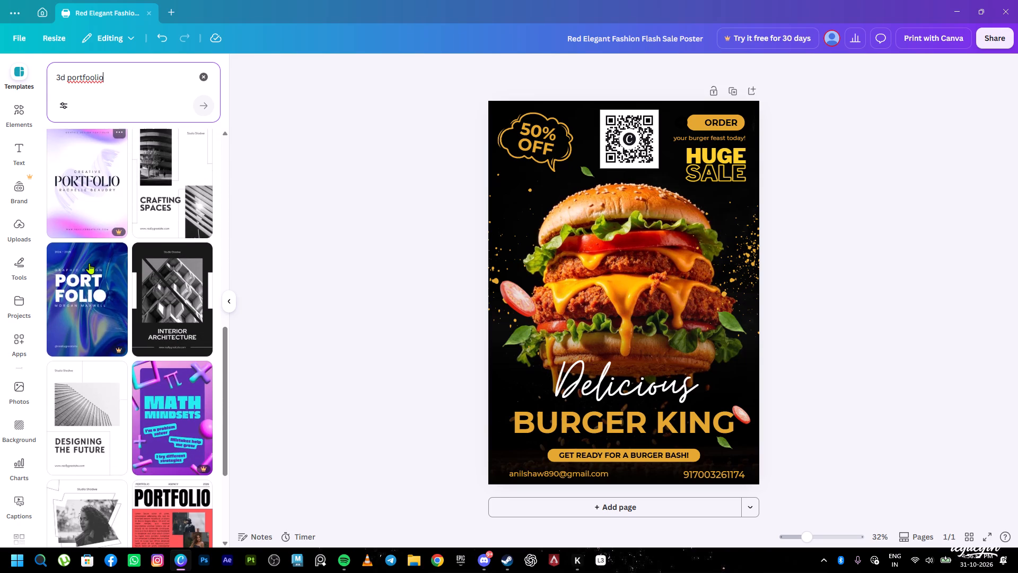
scroll(89, 263, "down", 2)
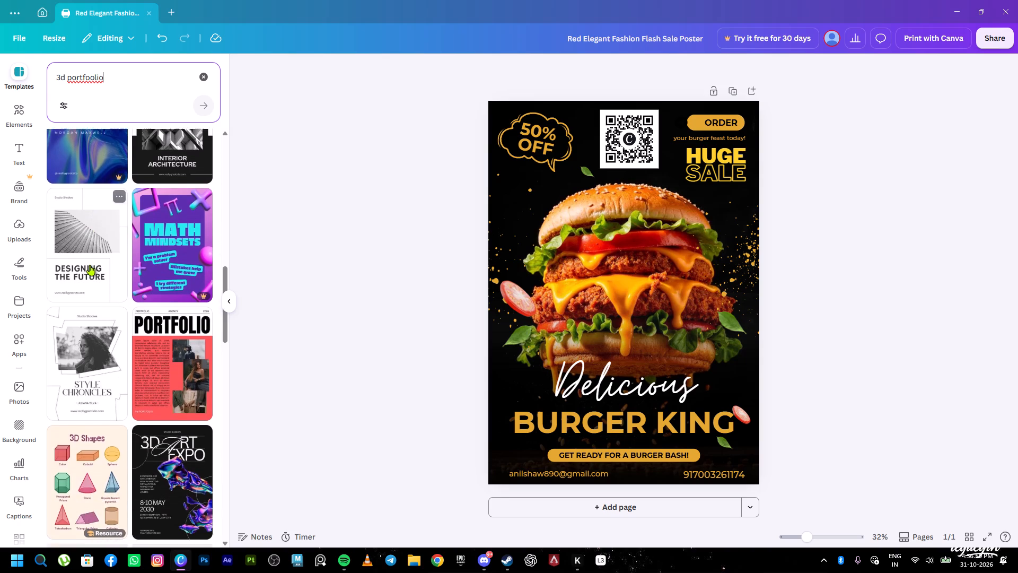
scroll(90, 265, "down", 2)
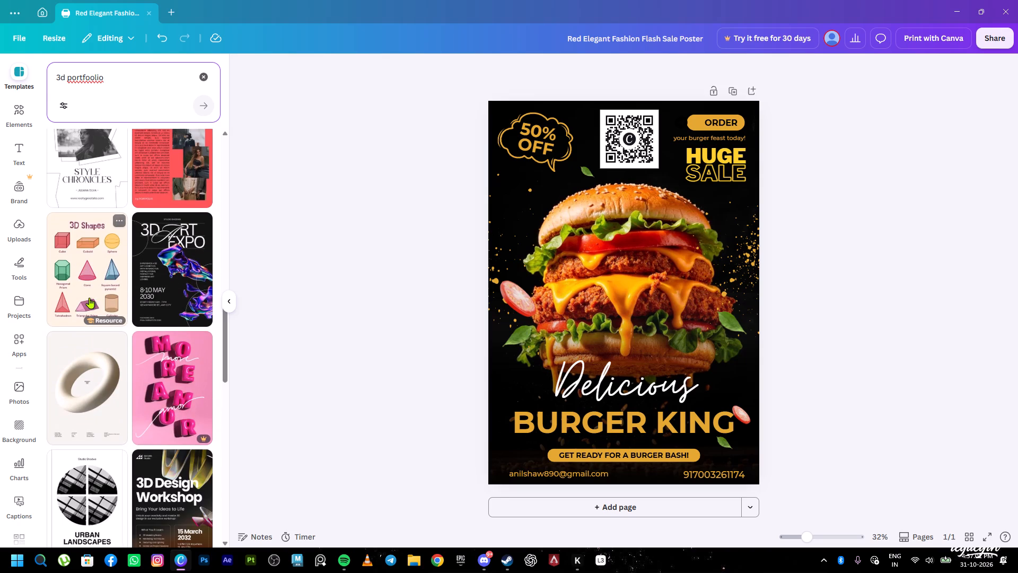
scroll(125, 304, "down", 3)
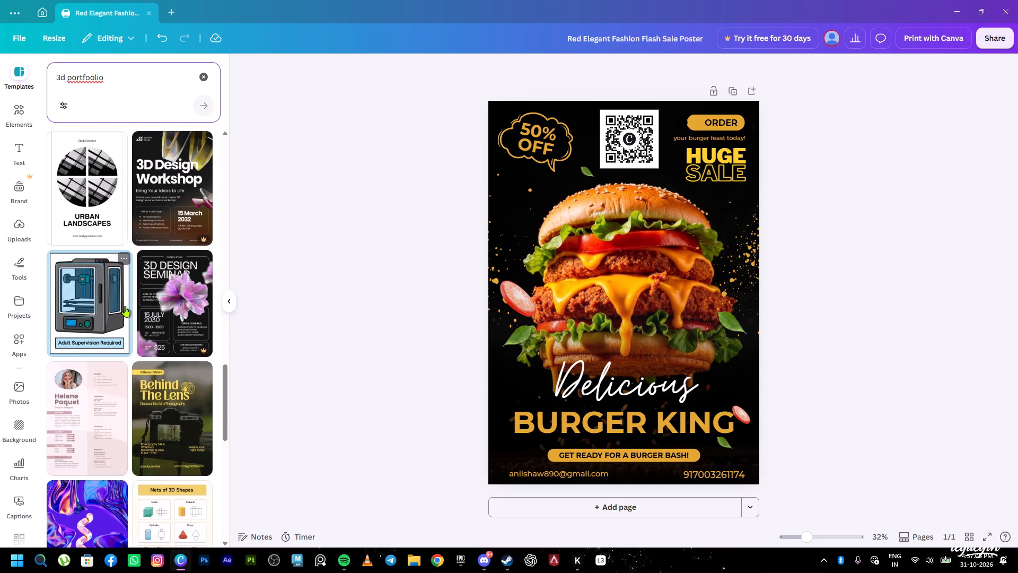
scroll(124, 307, "down", 1)
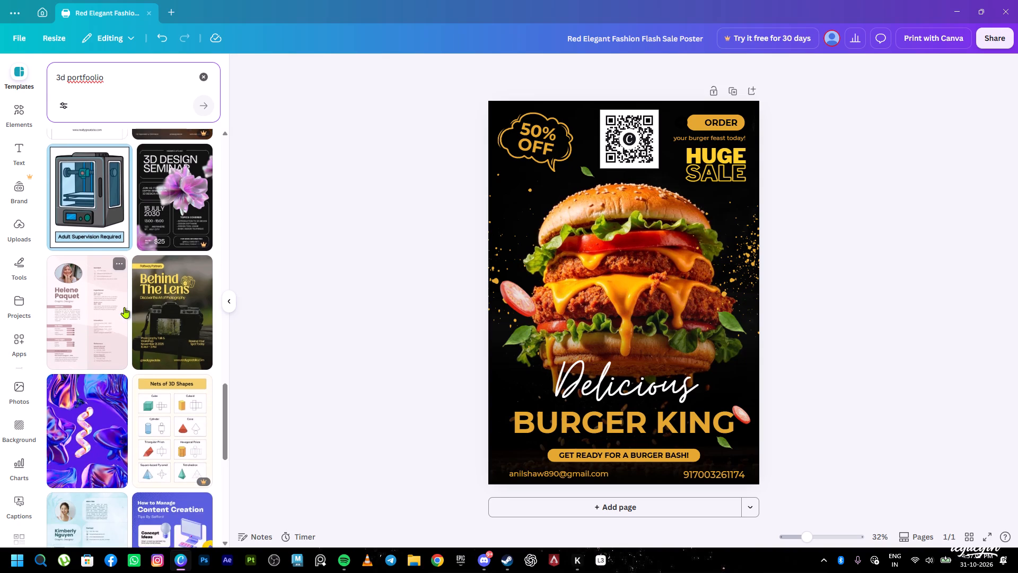
scroll(124, 307, "down", 4)
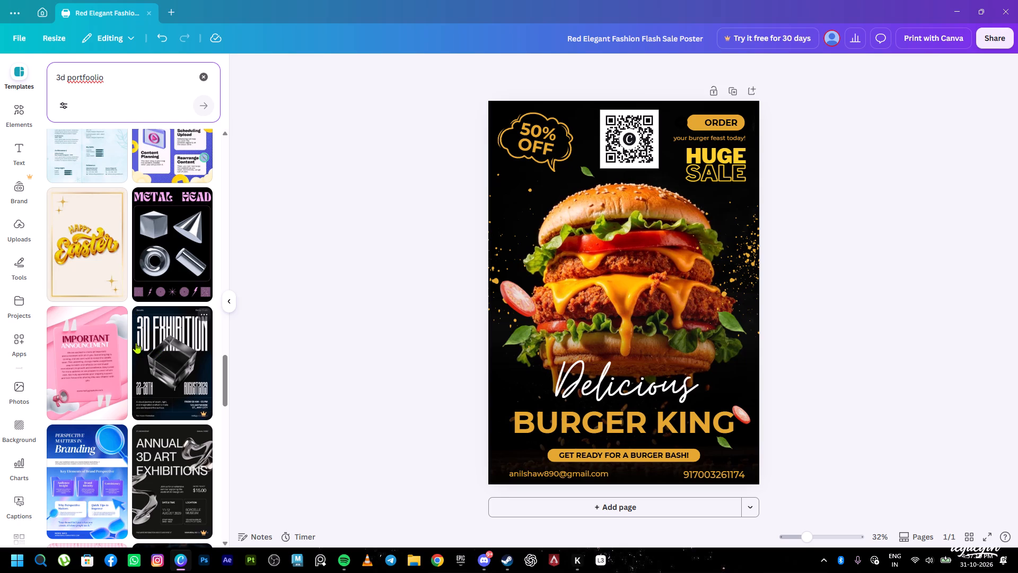
scroll(126, 340, "down", 2)
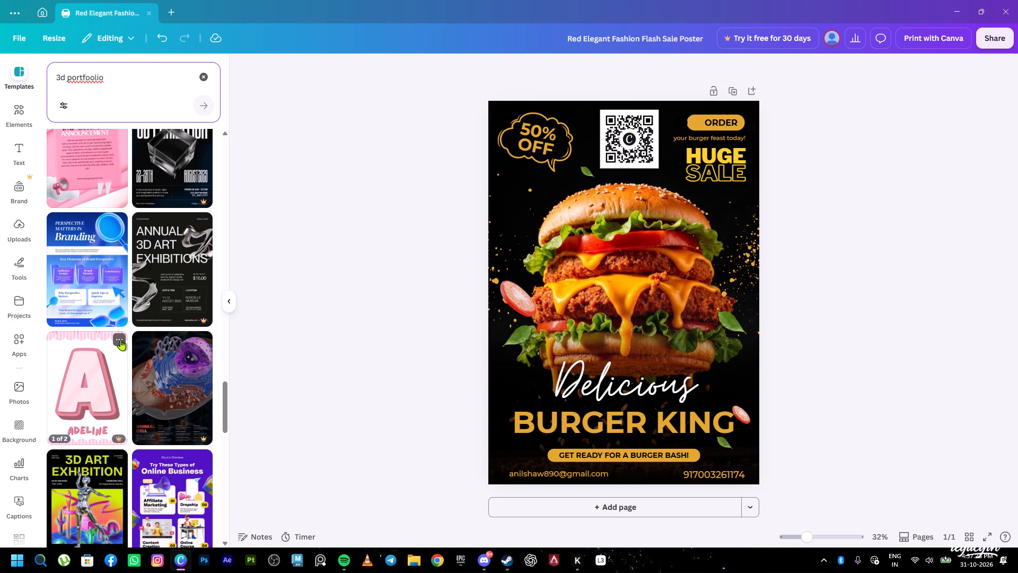
Delete the large burger picture and the shading layers over it from the poster.
left_click(614, 298)
key("Delete")
left_click(660, 326)
key("Delete")
left_click(664, 331)
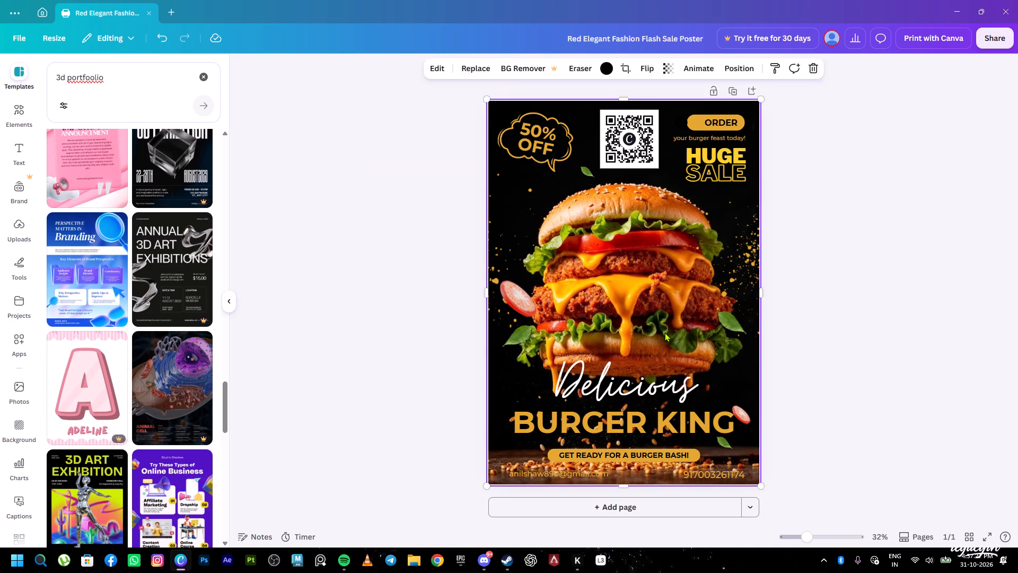
key("Delete")
Delete the Delicious and BURGER KING headlines, the burger bash tagline with its orange bar, and the contact details.
left_click(666, 390)
key("Delete")
left_click(669, 412)
key("Delete")
left_click_drag(669, 453, 671, 459)
key("Delete")
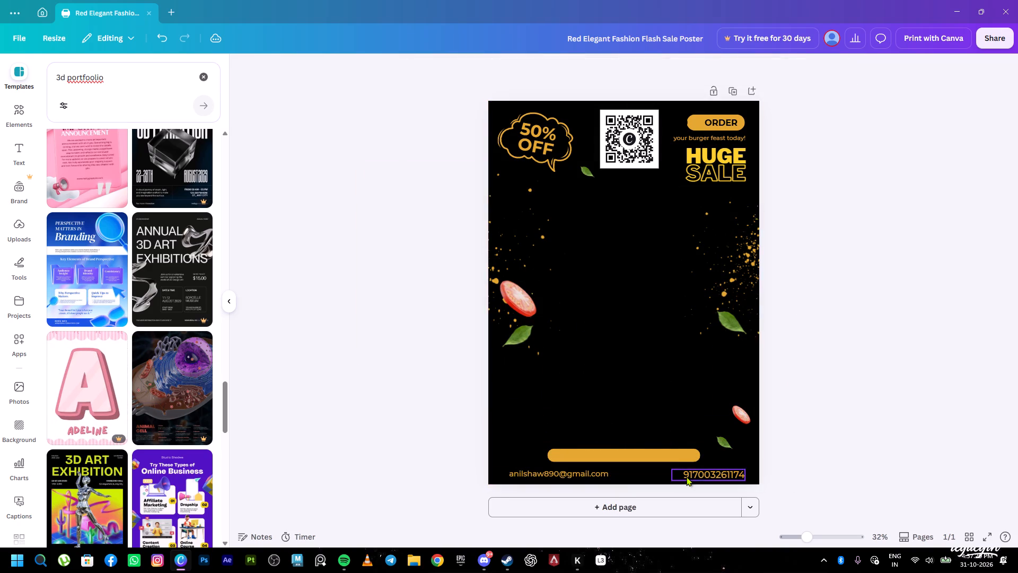
left_click(693, 476)
key("Delete")
left_click(585, 477)
key("Delete")
left_click(620, 461)
key("Delete")
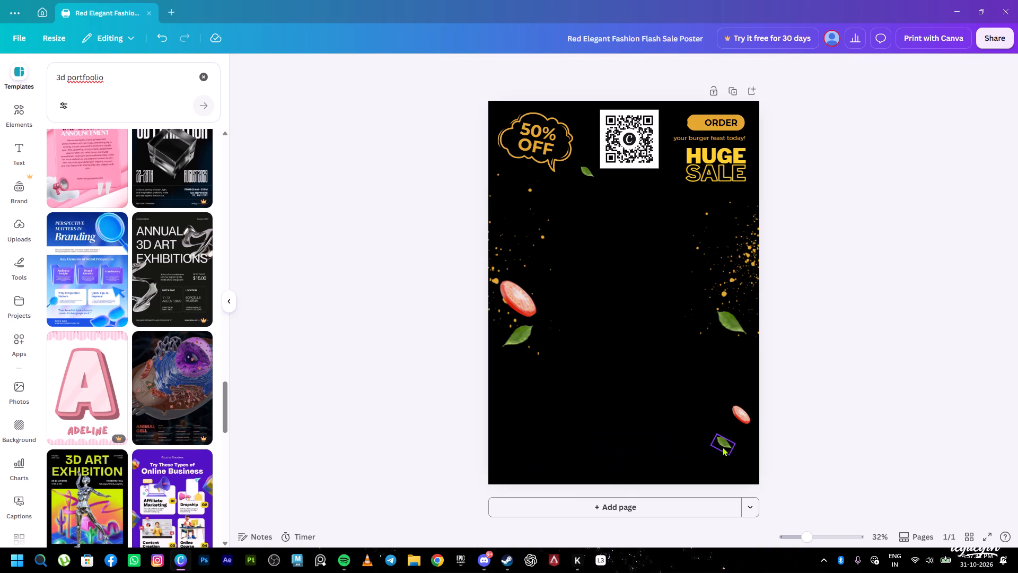
Delete the tomato slices, the leaves in the middle and lower parts of the poster, and the gold splatters.
left_click(723, 447)
key("Delete")
left_click(738, 421)
key("Delete")
left_click(528, 334)
key("Delete")
left_click(522, 307)
key("Delete")
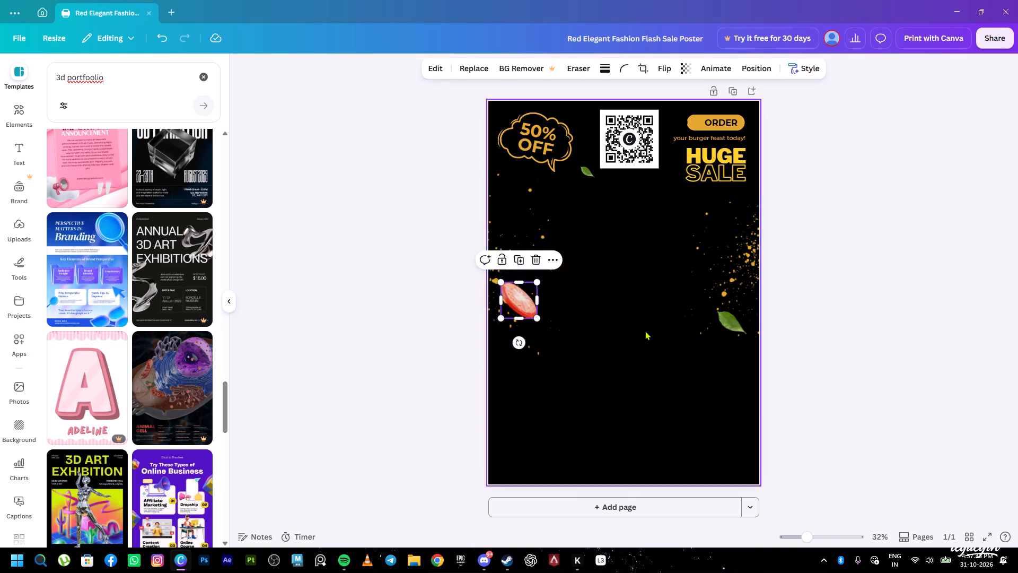
left_click(725, 325)
key("Delete")
left_click(740, 268)
key("Delete")
left_click(512, 286)
key("Delete")
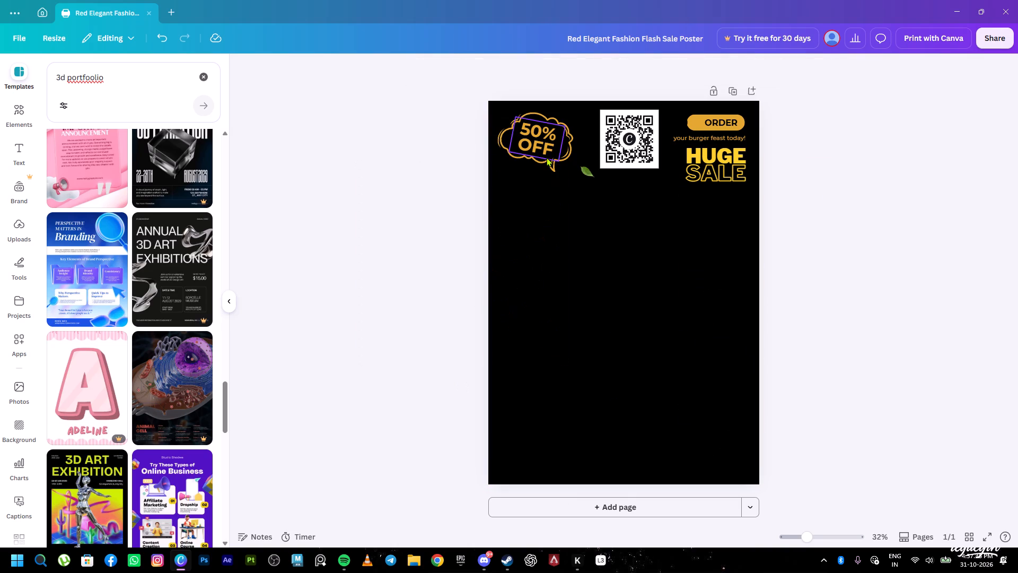
Clear the poster's upper part by deleting the 50% OFF badge, QR code, HUGE SALE text, ORDER label, feast line and last leaf.
left_click(546, 156)
key("Delete")
left_click(642, 153)
key("Delete")
left_click(524, 153)
key("Delete")
left_click(719, 154)
key("Delete")
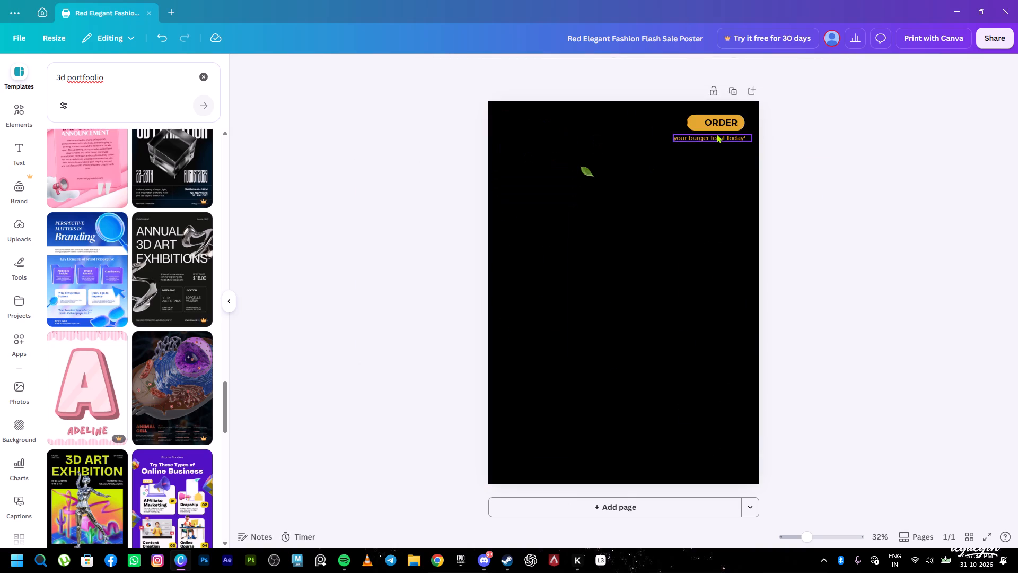
left_click(716, 134)
key("Delete")
left_click(719, 121)
key("Delete")
left_click(708, 127)
key("Delete")
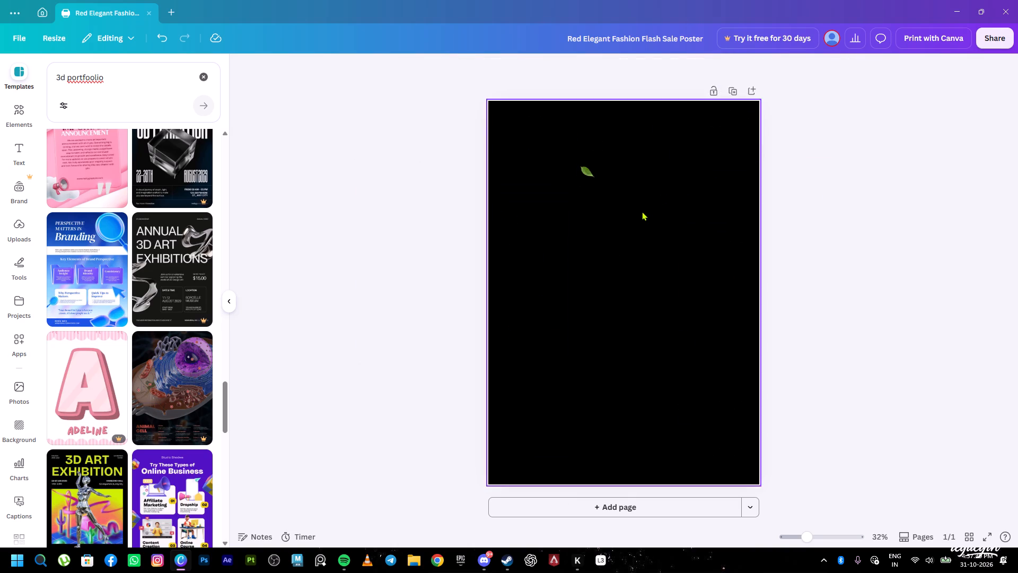
left_click(588, 175)
key("Delete")
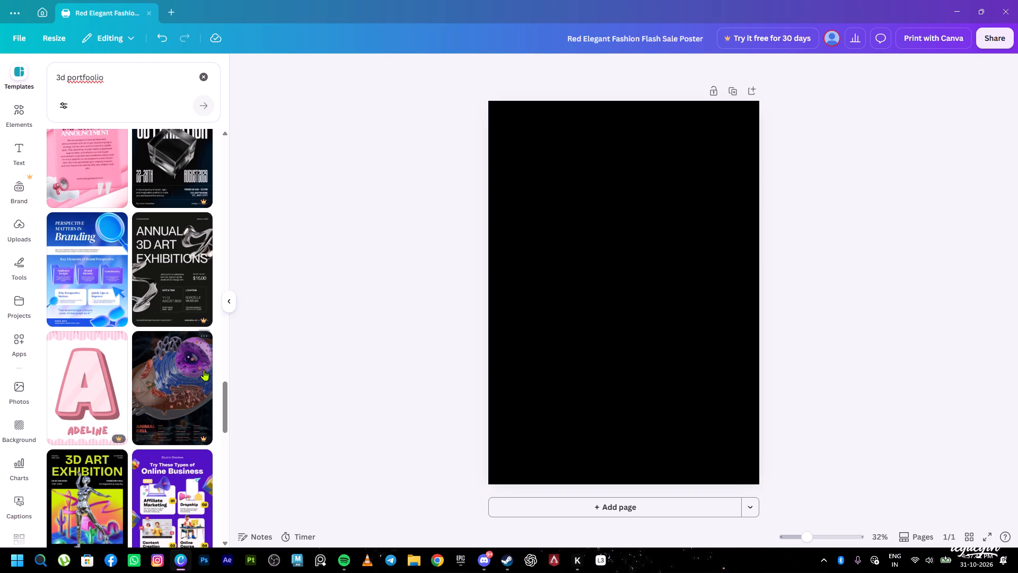
Browse the poster templates found for the 3D portfolio search, looking for a design suited to a 3D modelling showcase.
scroll(202, 369, "down", 2)
scroll(155, 380, "down", 2)
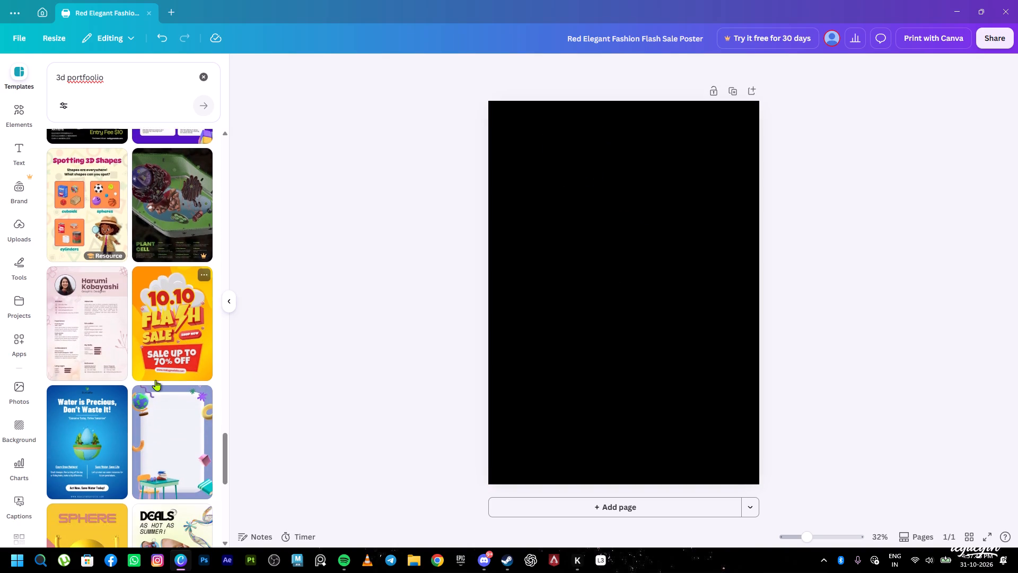
scroll(155, 380, "down", 2)
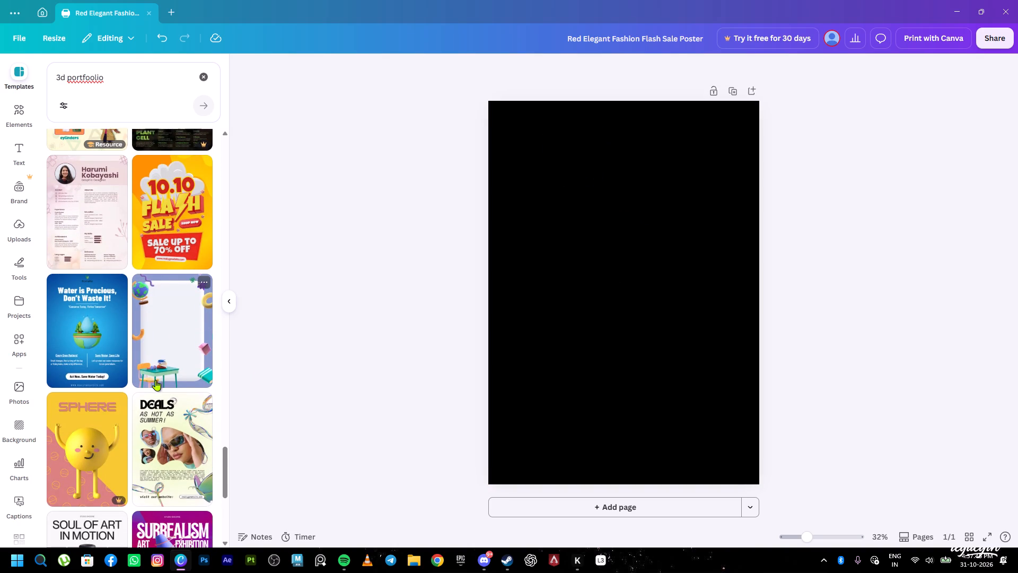
scroll(155, 380, "down", 1)
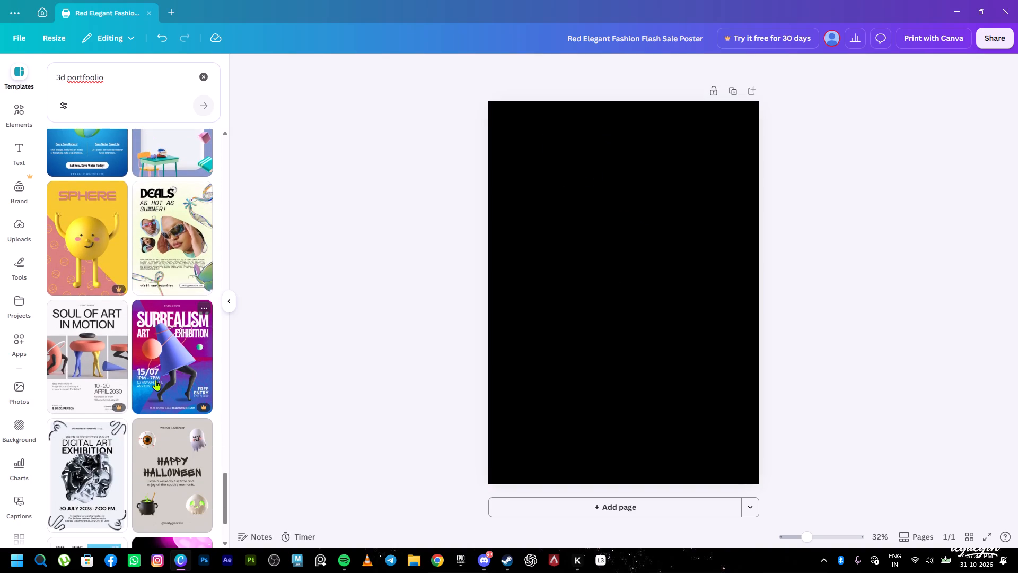
scroll(155, 380, "down", 1)
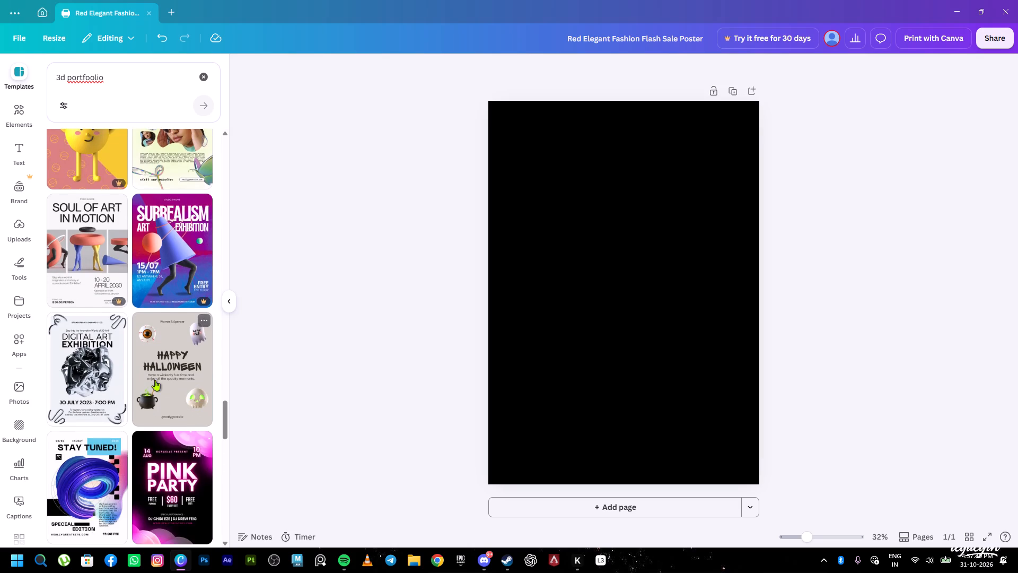
scroll(155, 380, "down", 2)
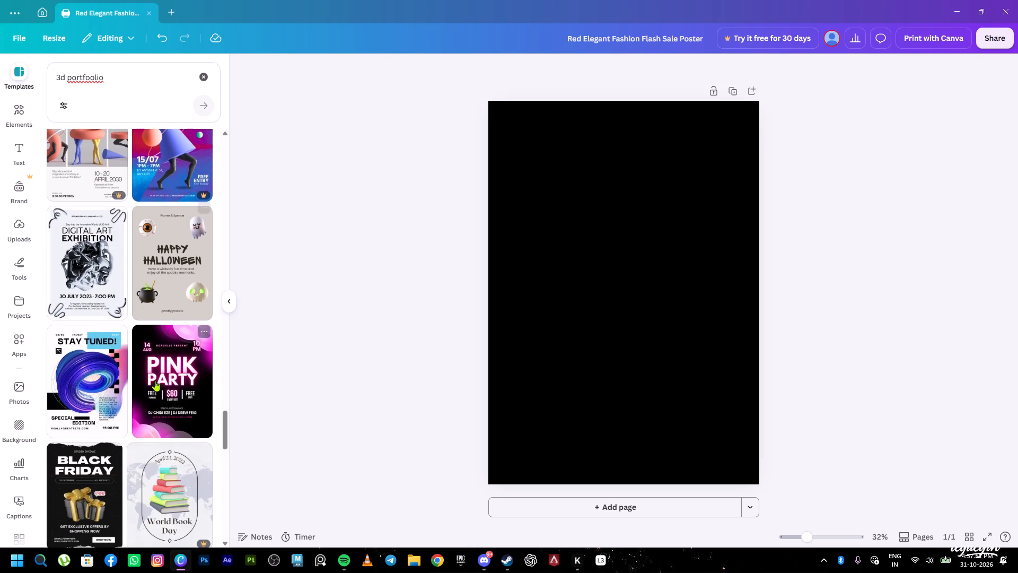
scroll(155, 380, "down", 3)
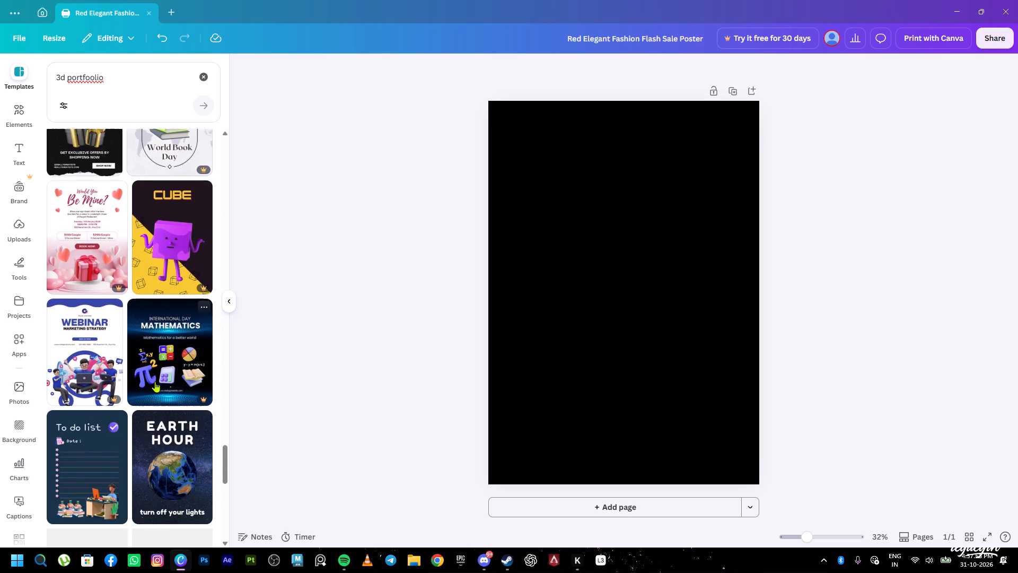
scroll(155, 381, "down", 3)
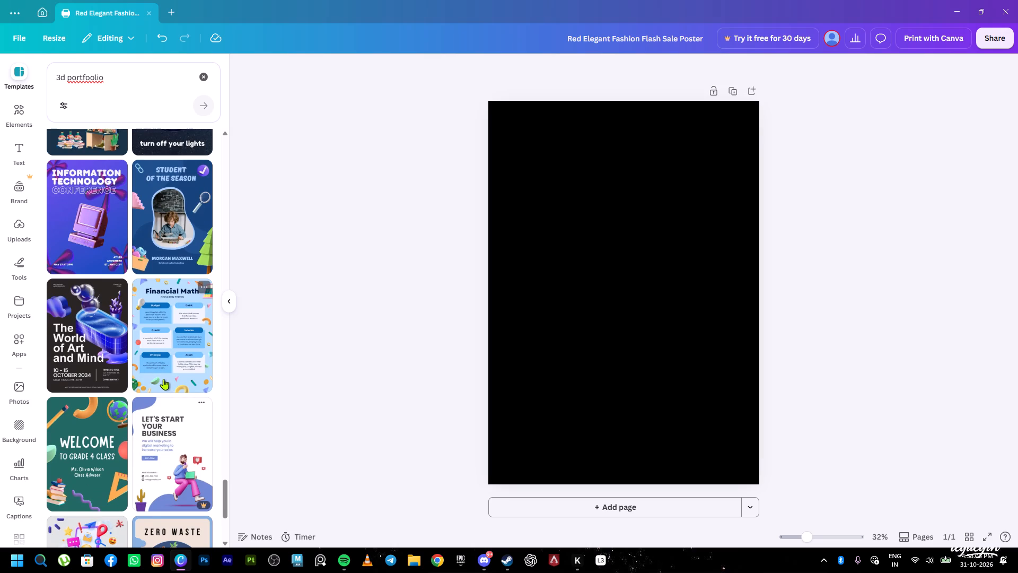
scroll(163, 379, "down", 1)
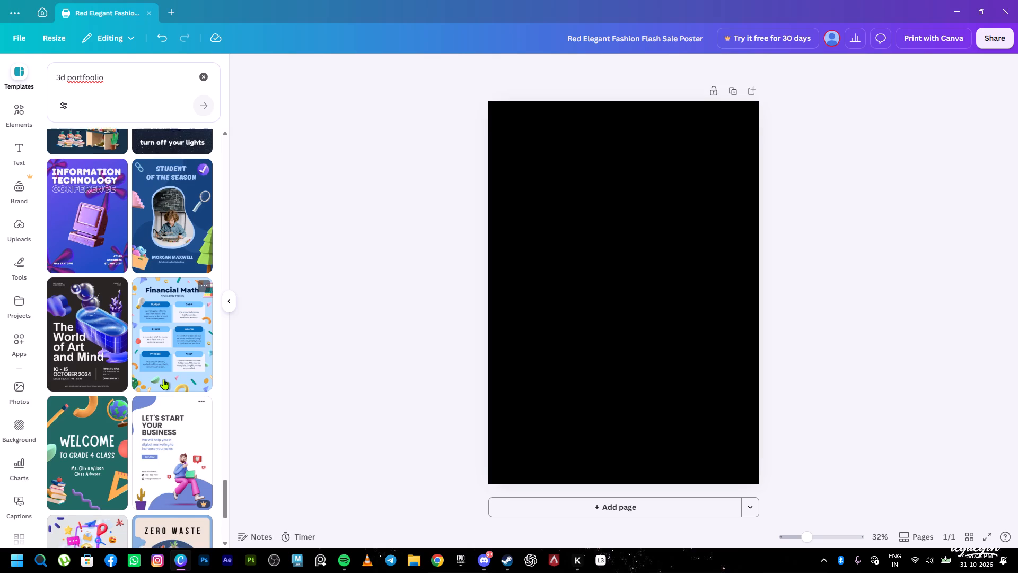
scroll(163, 379, "down", 1)
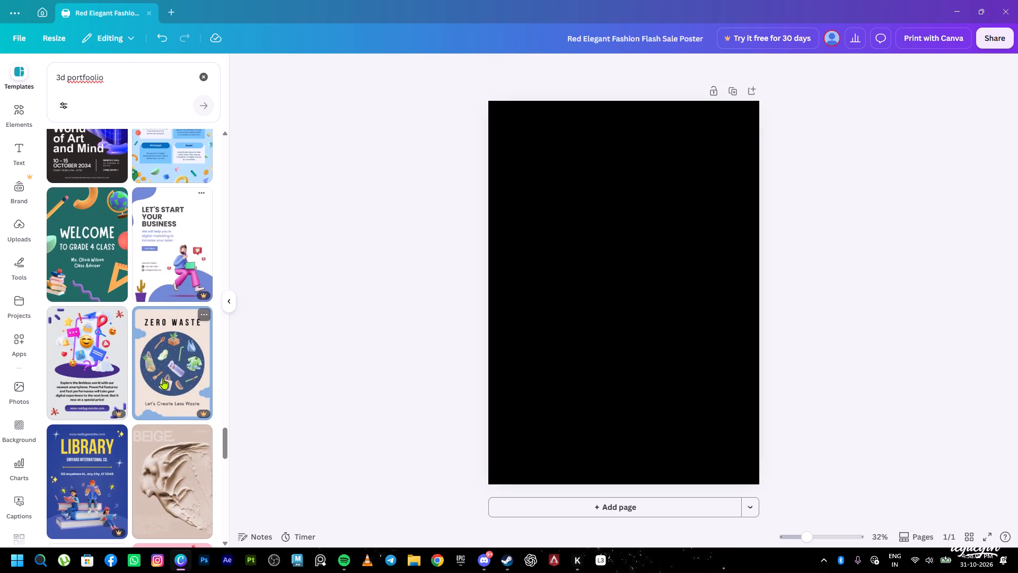
scroll(162, 376, "down", 1)
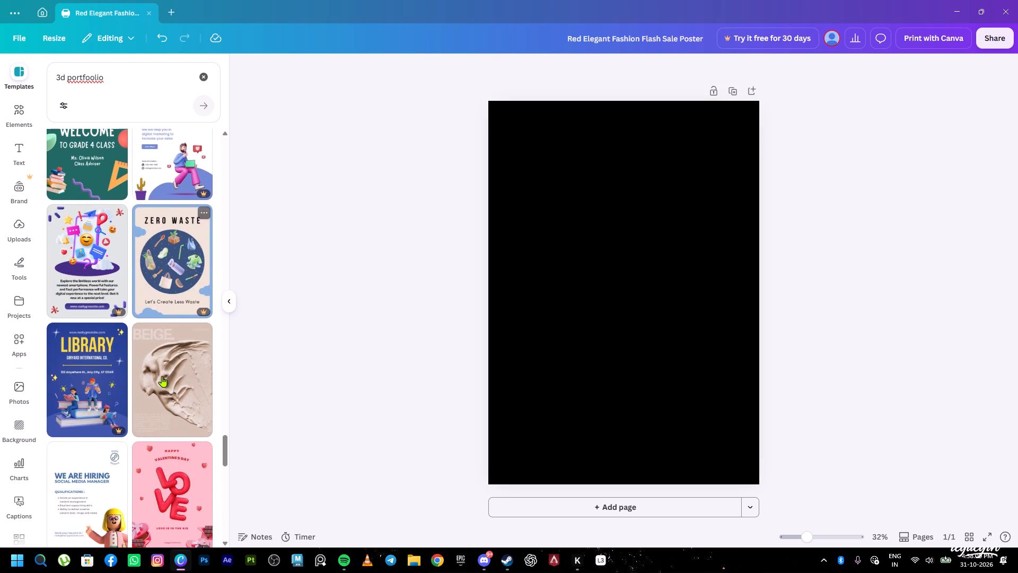
scroll(162, 376, "down", 2)
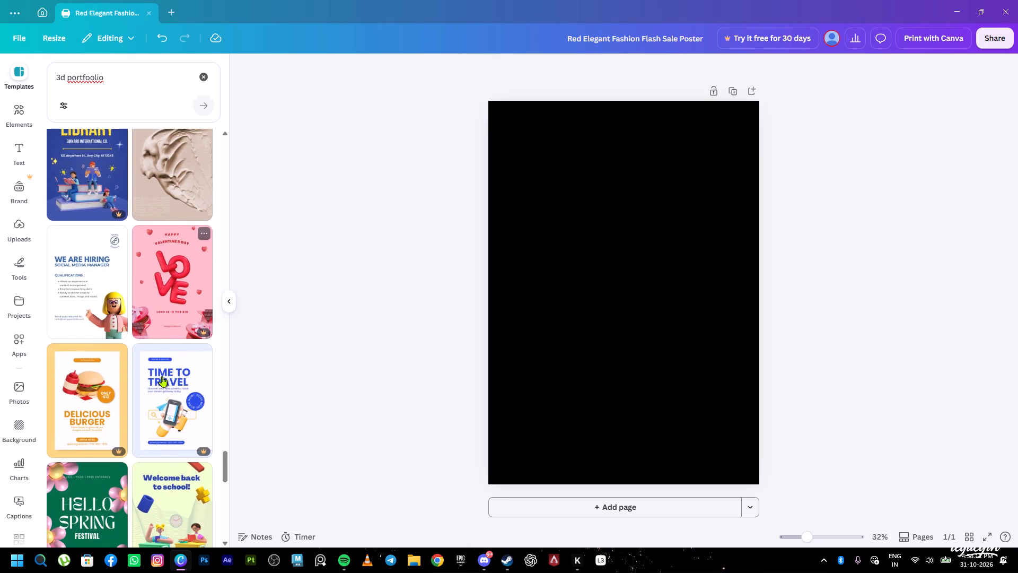
scroll(162, 376, "down", 1)
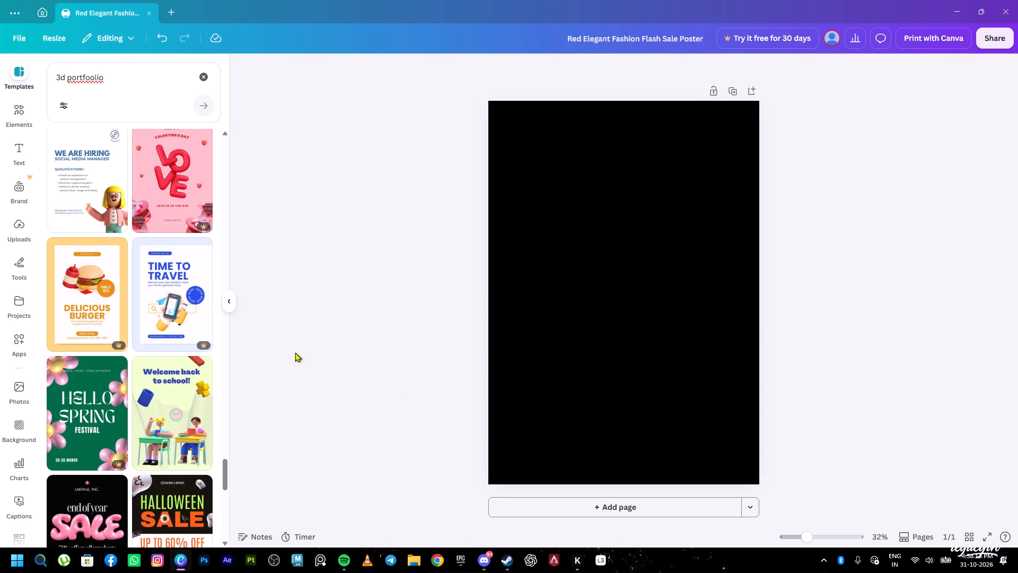
scroll(177, 367, "down", 4)
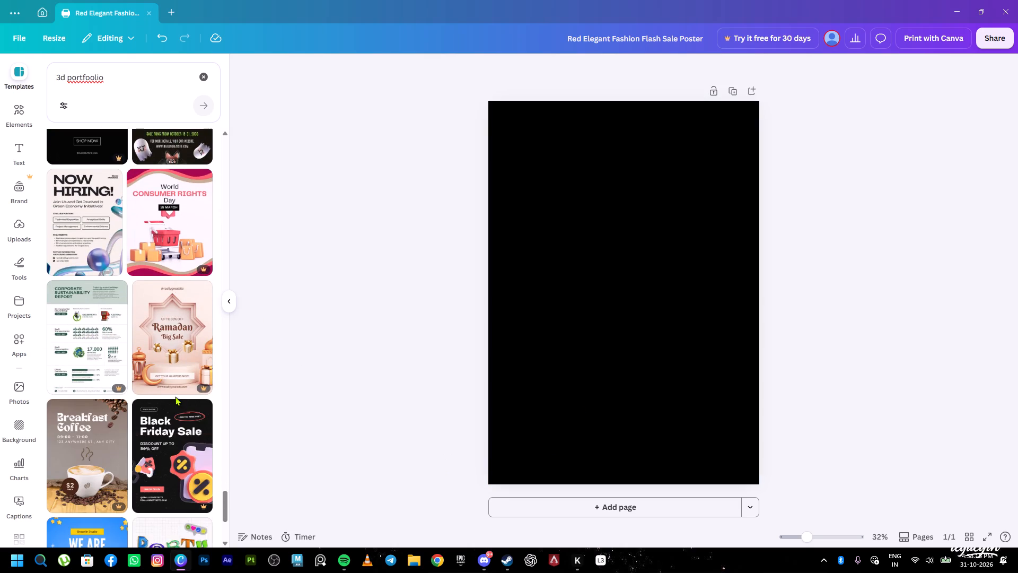
scroll(175, 396, "down", 4)
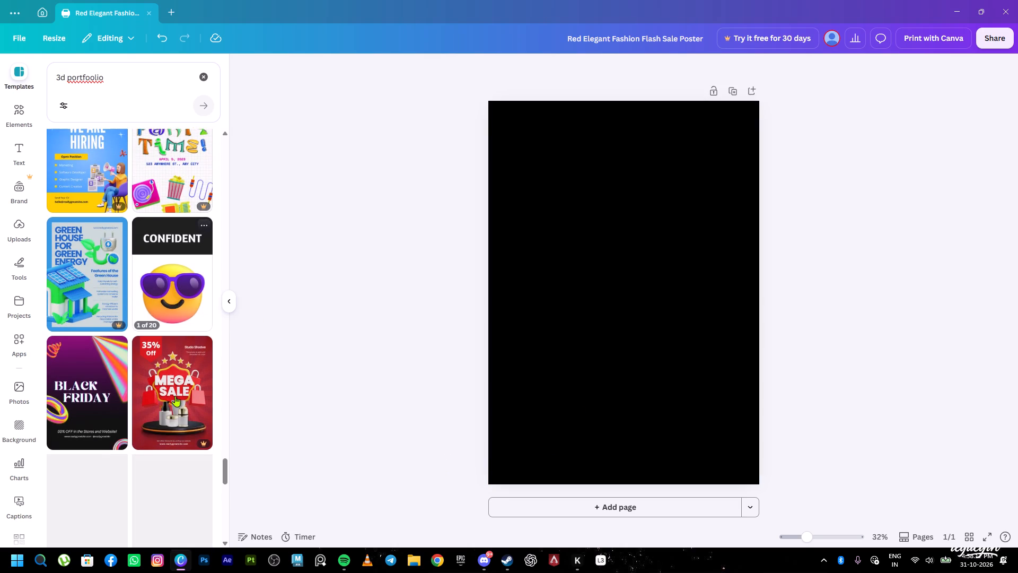
scroll(175, 396, "down", 2)
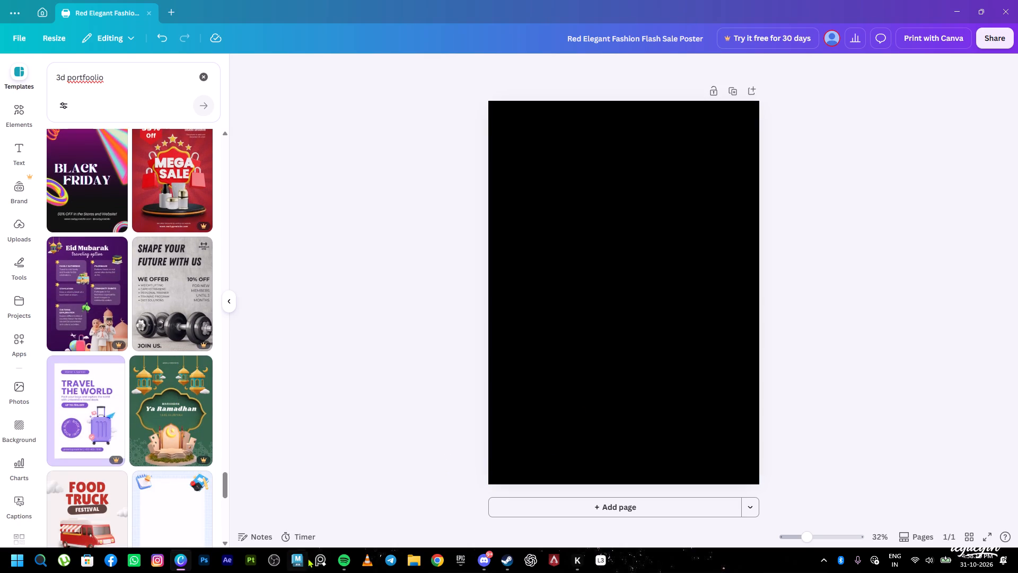
Look in the Downloads folder for the golden mechanical hand render and preview it.
left_click(419, 562)
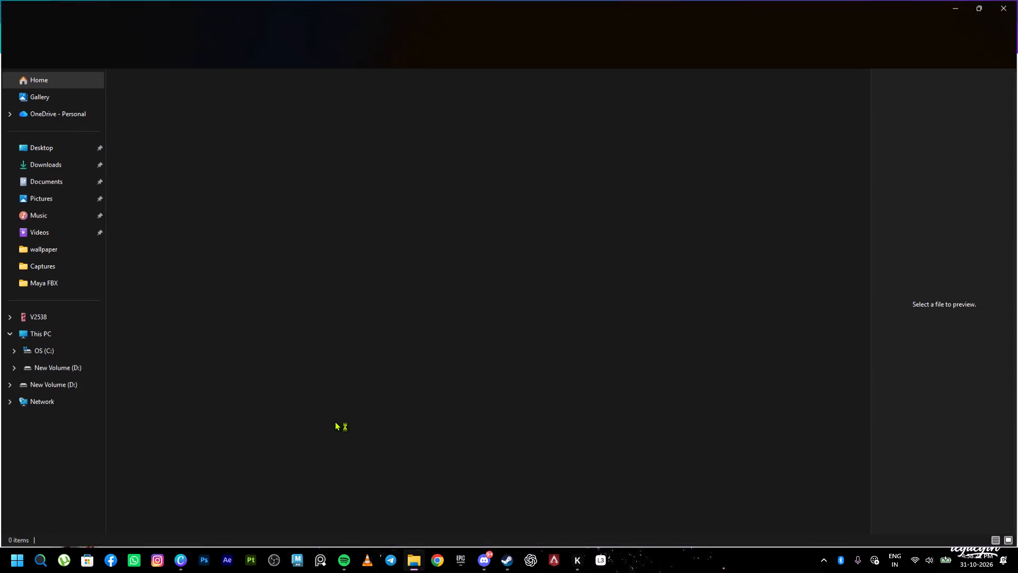
left_click(37, 161)
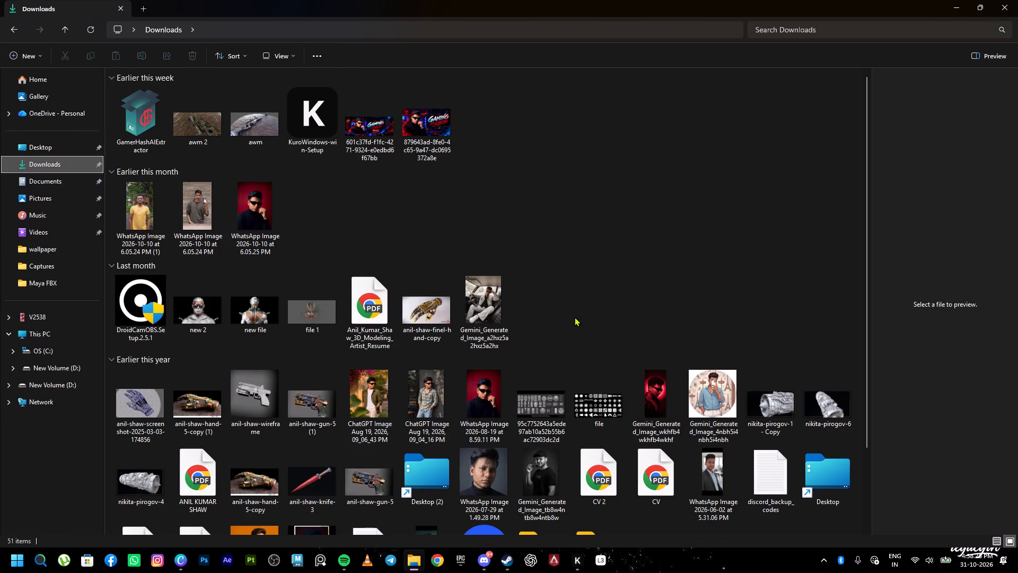
left_click(435, 307)
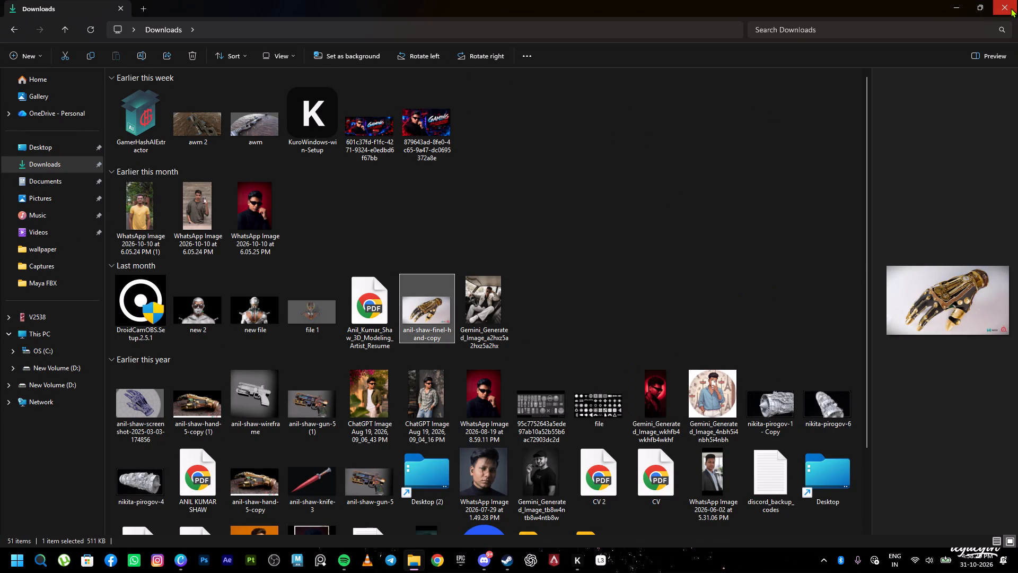
left_click(1011, 8)
left_click(534, 557)
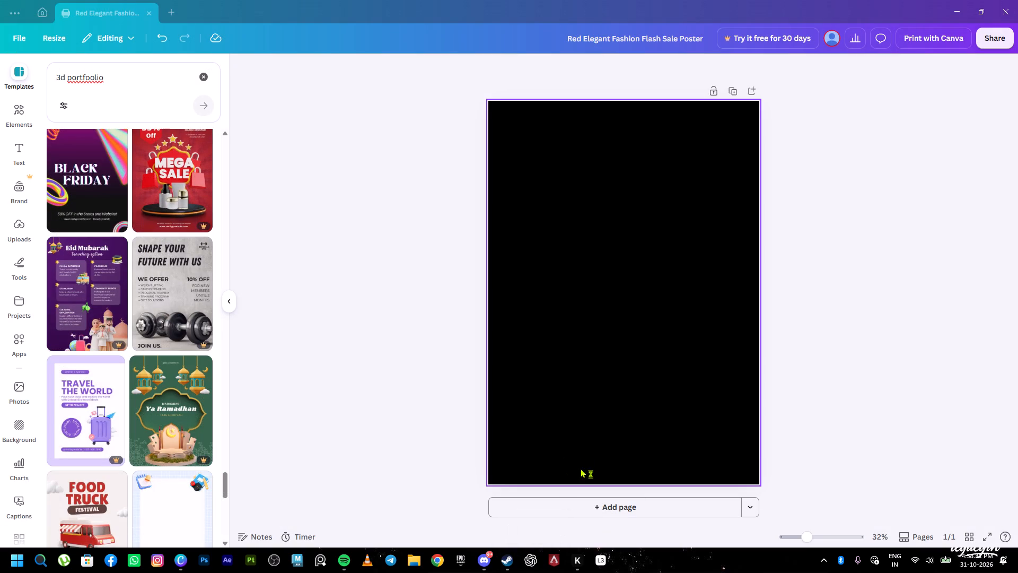
scroll(170, 429, "down", 2)
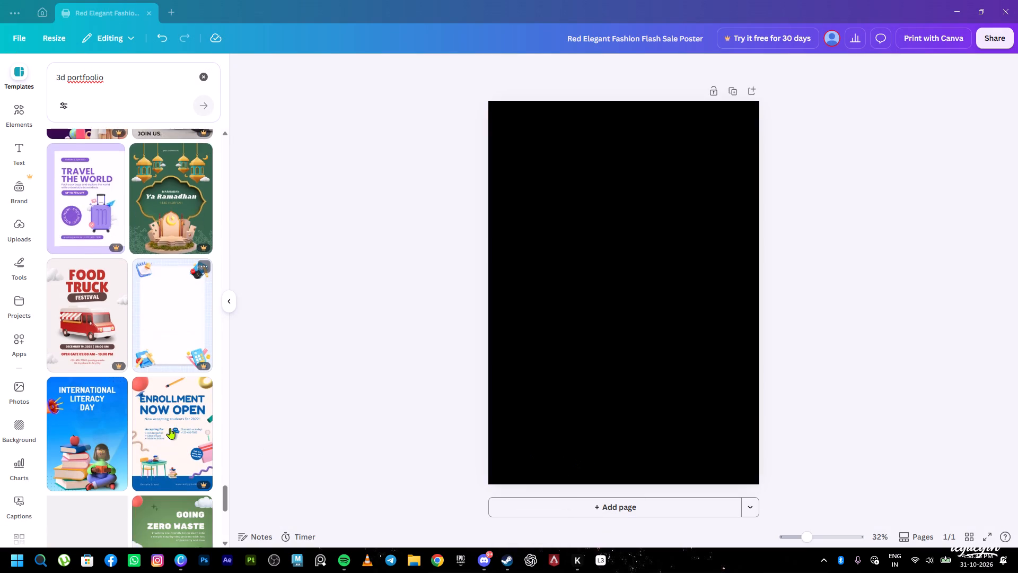
scroll(170, 428, "down", 6)
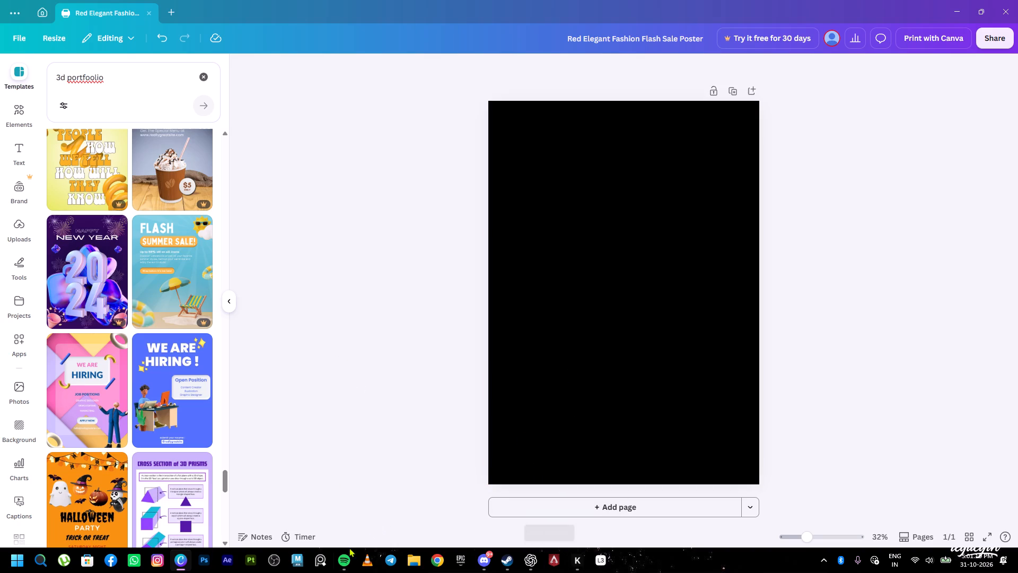
Switch to File Explorer and upload the golden mechanical hand render from the Downloads folder to the Canva uploads.
left_click(413, 561)
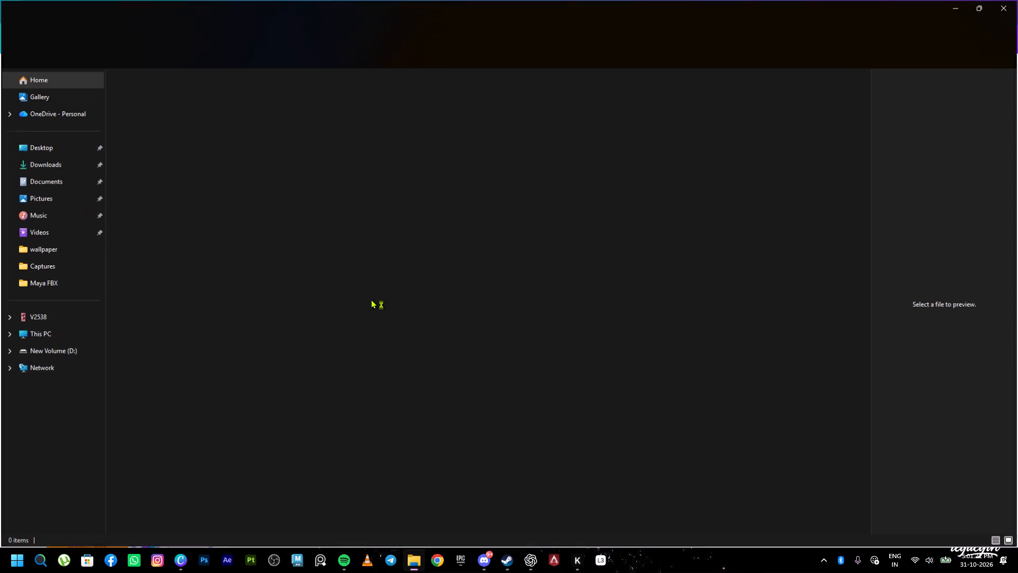
left_click(57, 161)
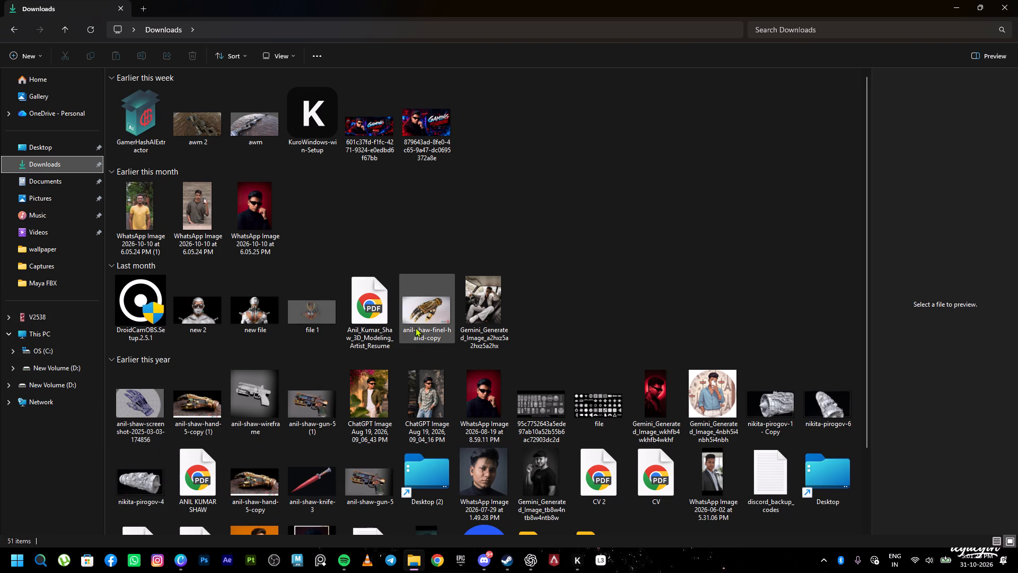
left_click_drag(422, 310, 604, 277)
key("alt+Tab")
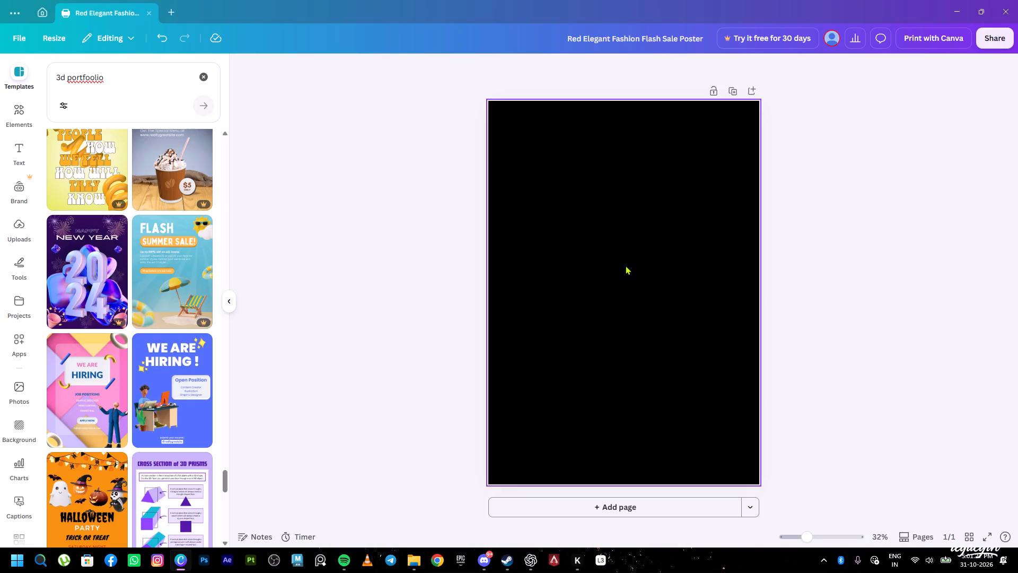
scroll(19, 97, "up", 3)
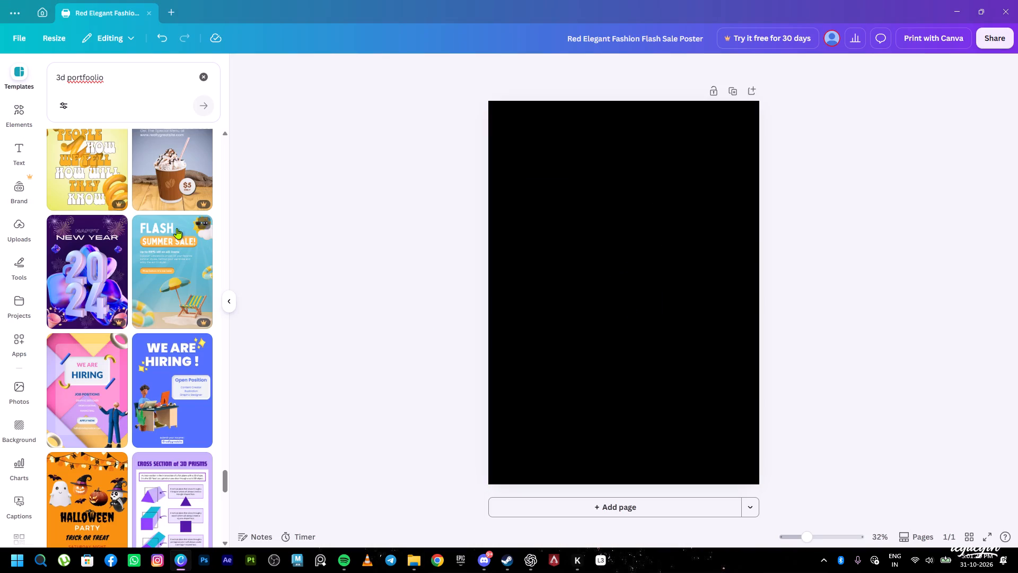
left_click(19, 73)
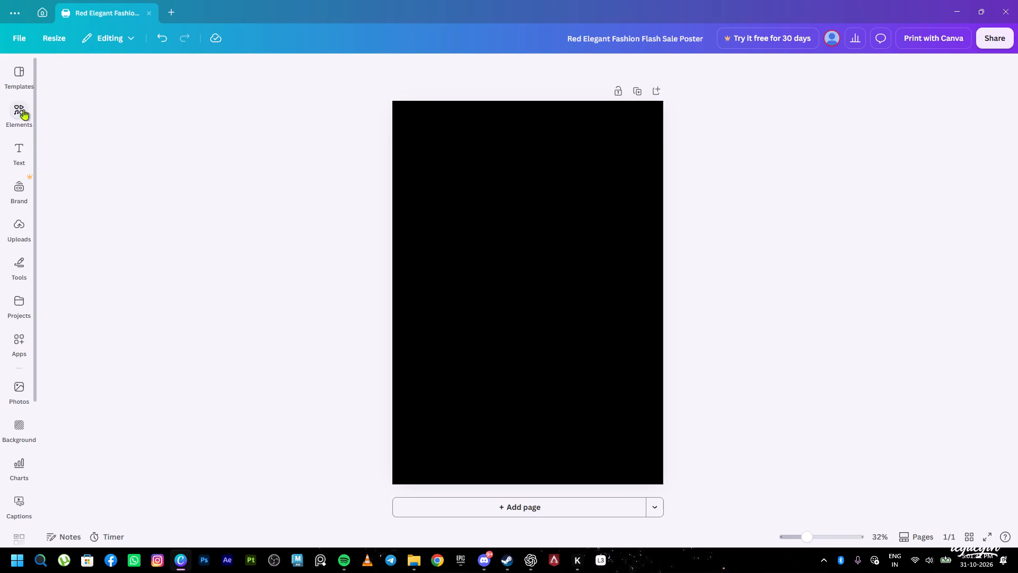
left_click(23, 219)
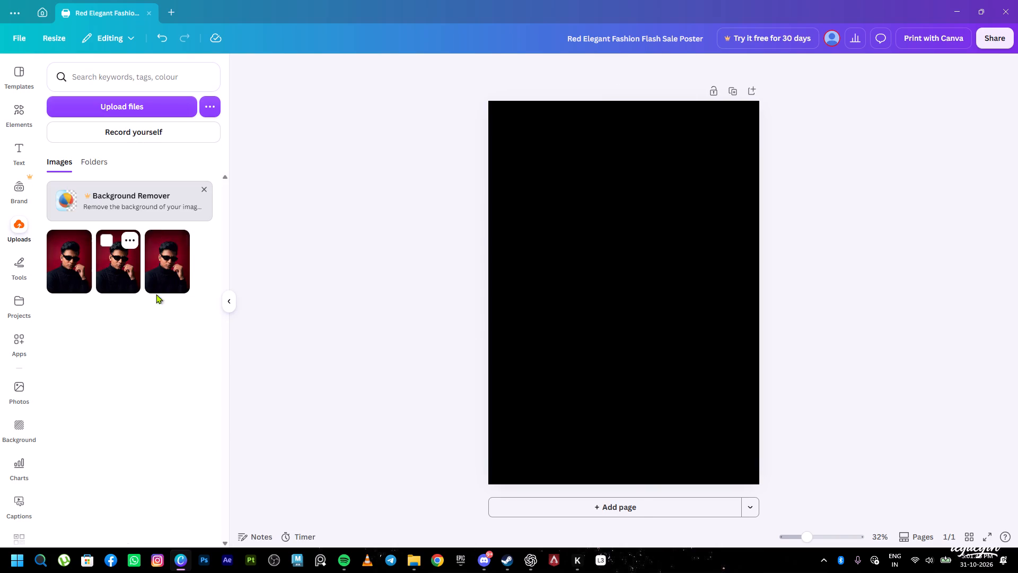
key("alt+Tab")
left_click_drag(416, 306, 561, 366)
key("alt+Tab")
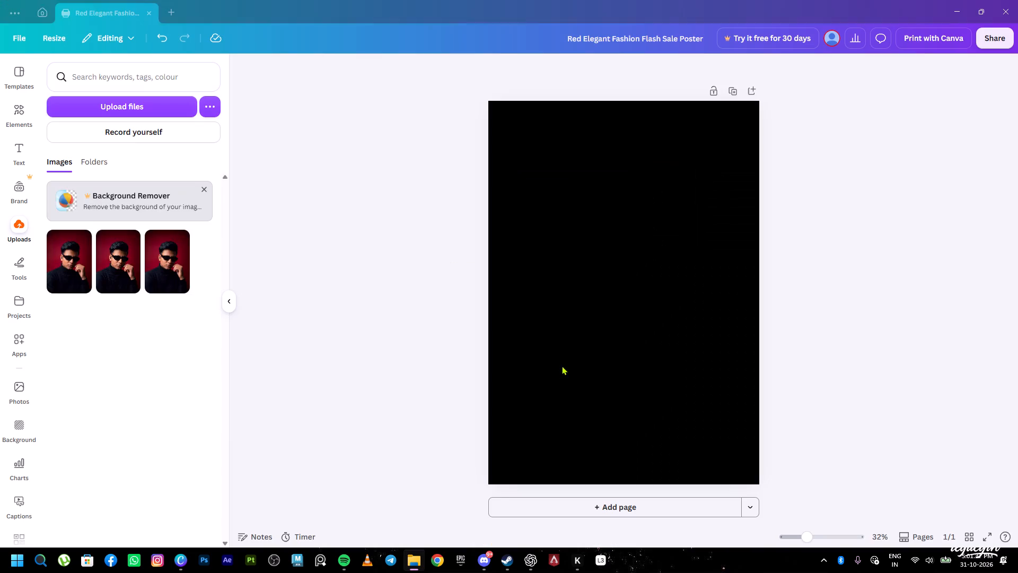
left_click_drag(561, 366, 148, 358)
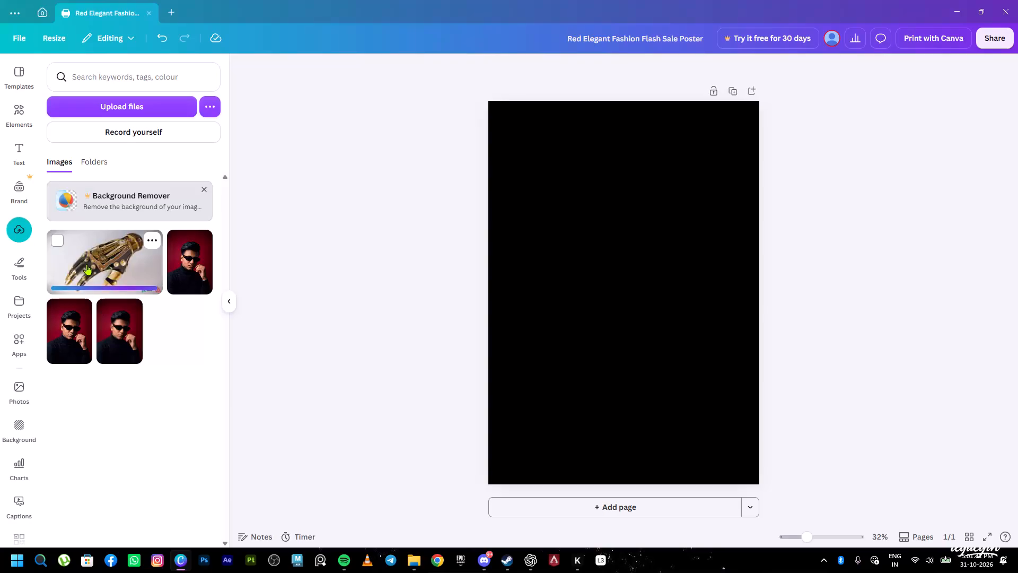
Place the uploaded hand image on the black poster, enlarge it to the full page width, and align it with the page's top edge.
left_click_drag(86, 263, 261, 301)
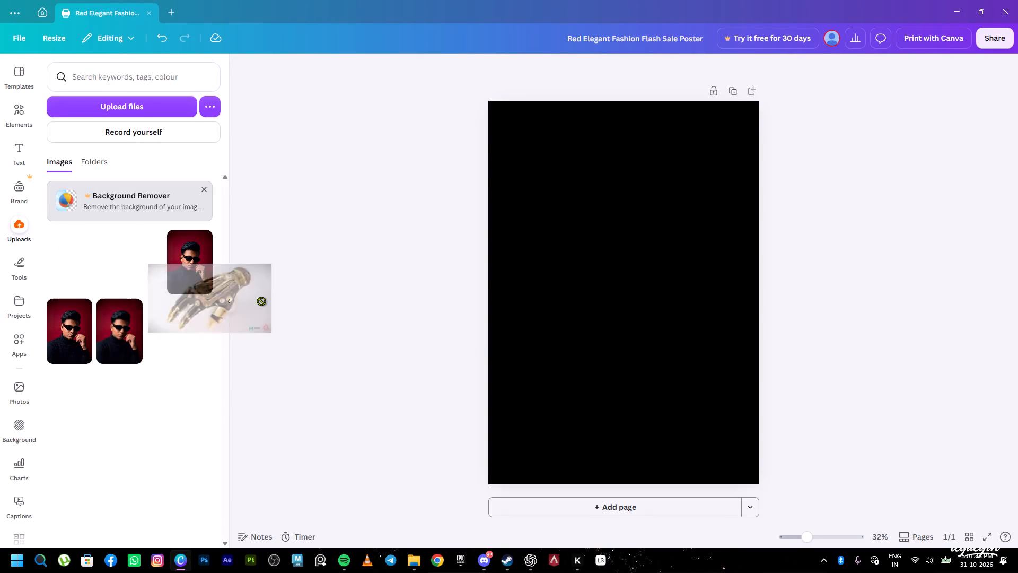
left_click_drag(261, 301, 538, 288)
left_click_drag(698, 256, 698, 256)
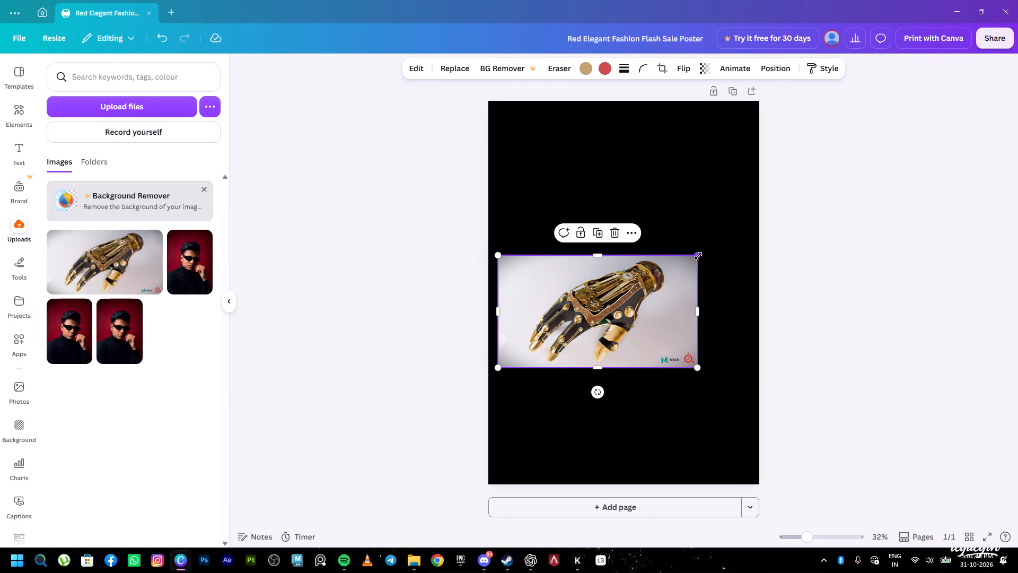
left_click_drag(698, 256, 763, 232)
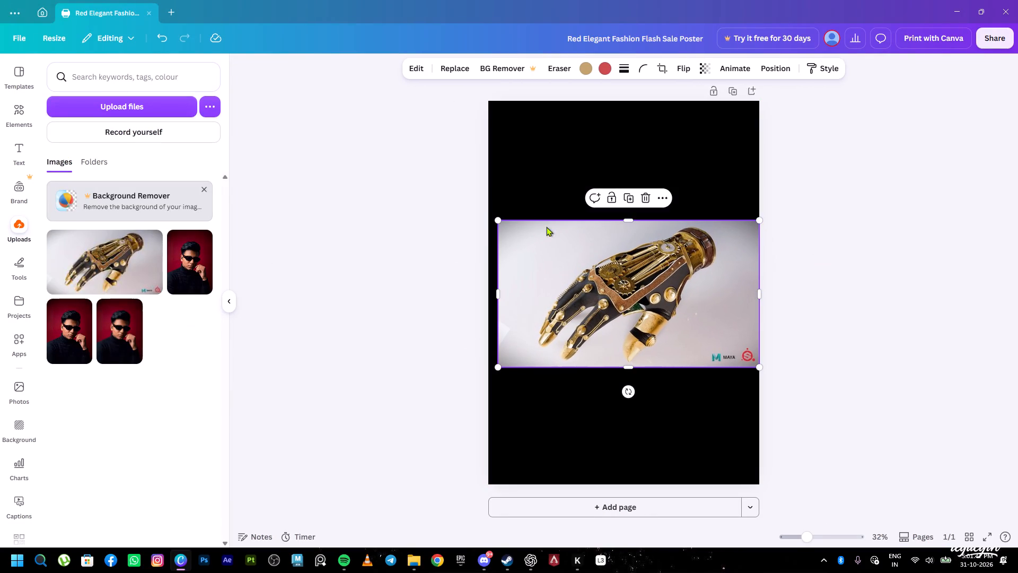
left_click_drag(498, 221, 489, 218)
left_click_drag(609, 286, 603, 236)
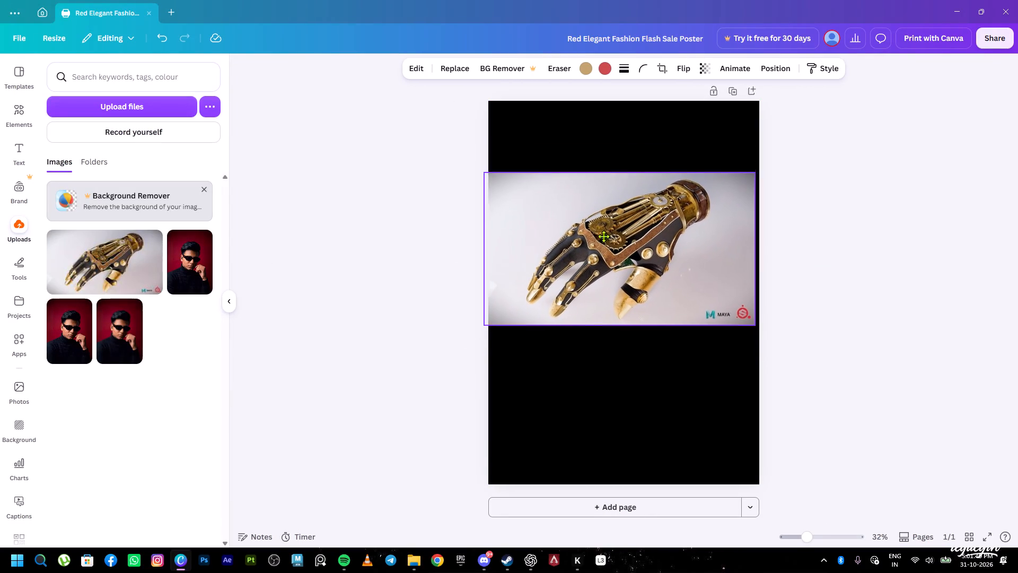
left_click_drag(603, 236, 610, 175)
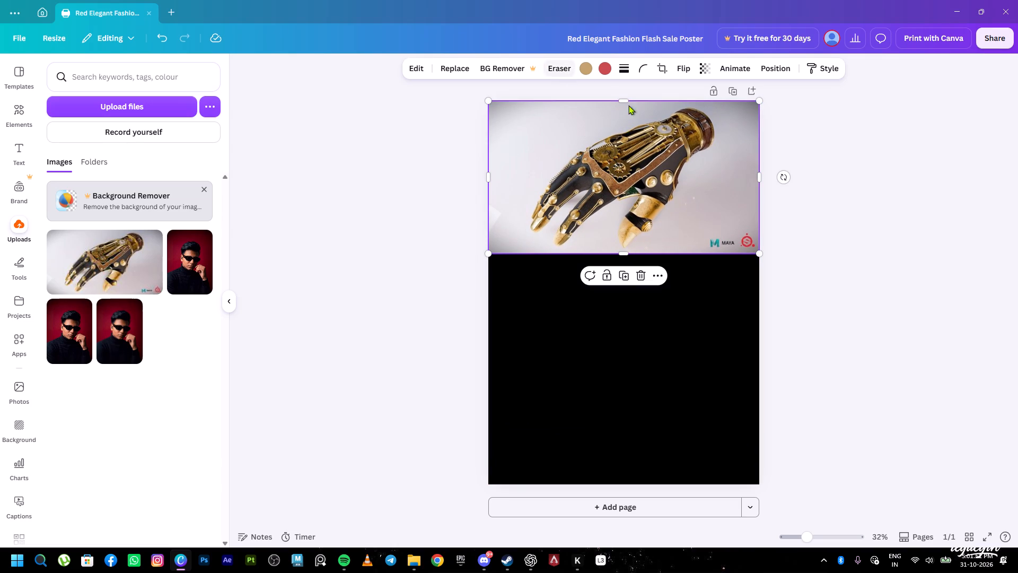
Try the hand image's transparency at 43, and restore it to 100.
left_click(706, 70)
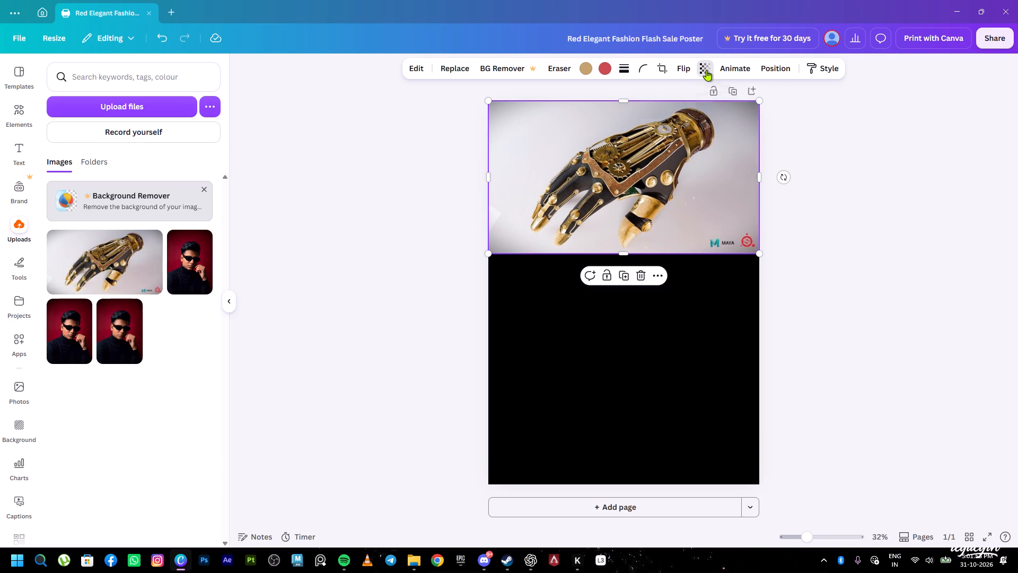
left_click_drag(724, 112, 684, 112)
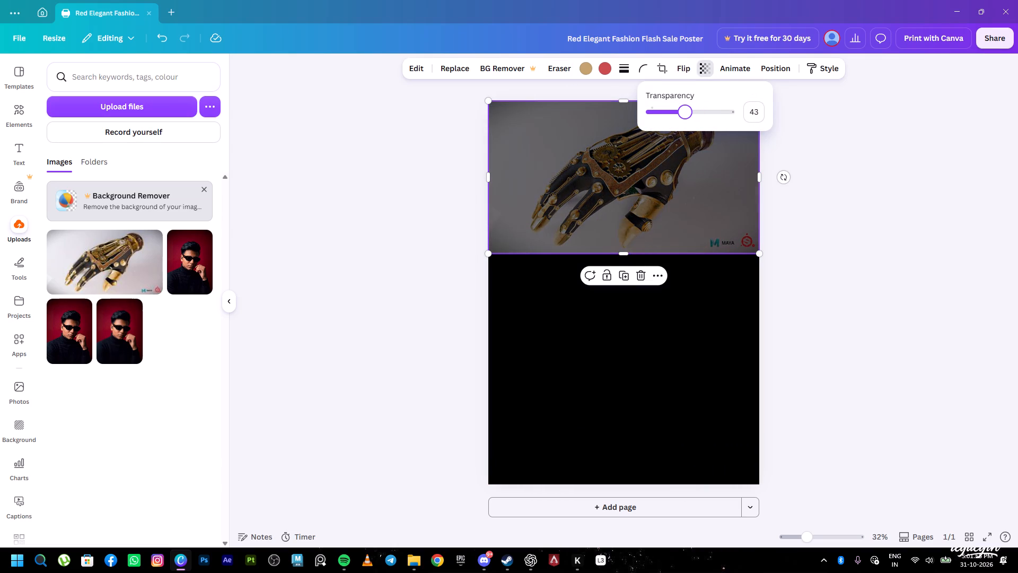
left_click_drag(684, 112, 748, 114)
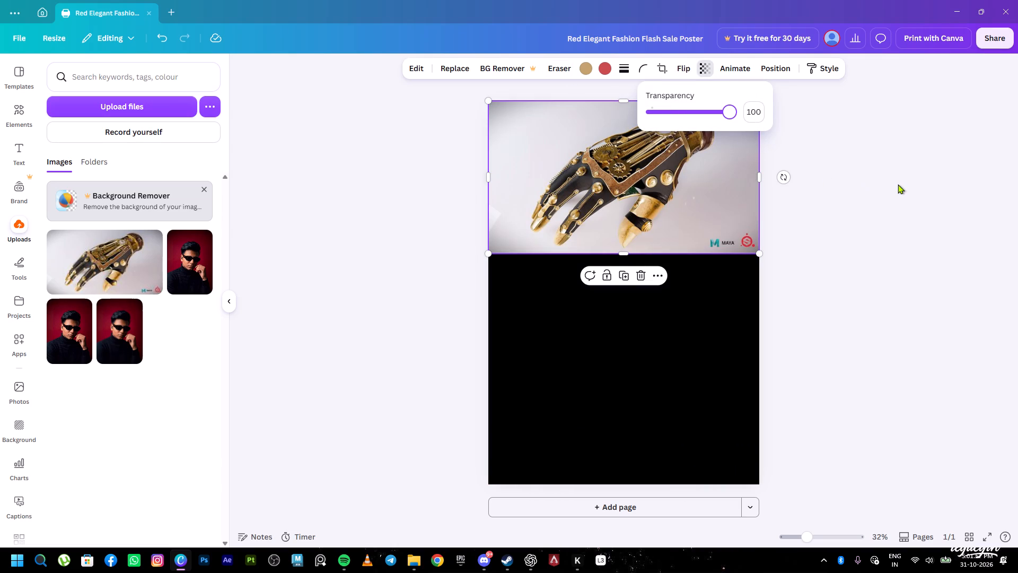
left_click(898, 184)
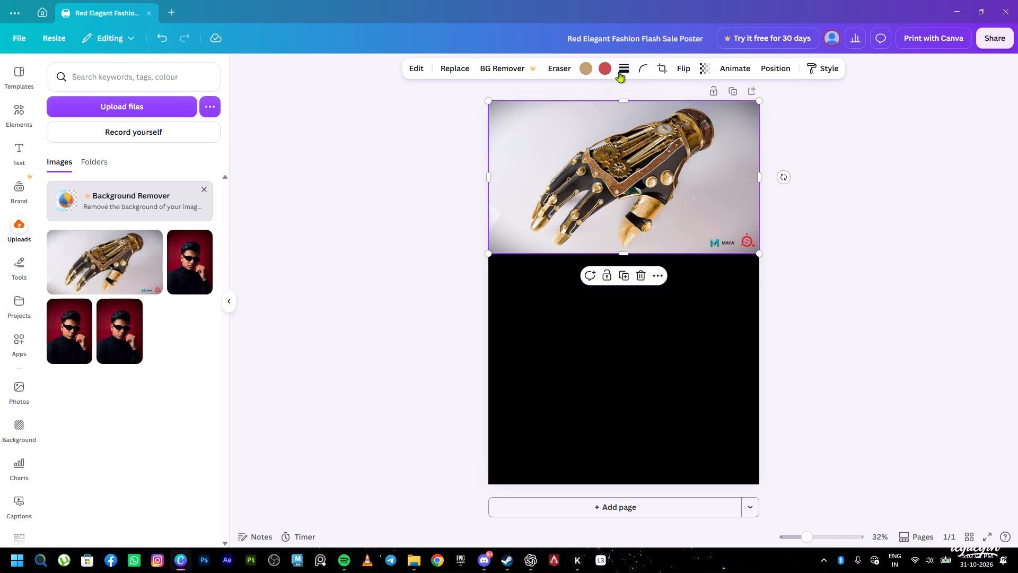
Open the hand image in the Pixel Eraser and erase the background in its upper-left corner with brush size 20.
left_click(554, 72)
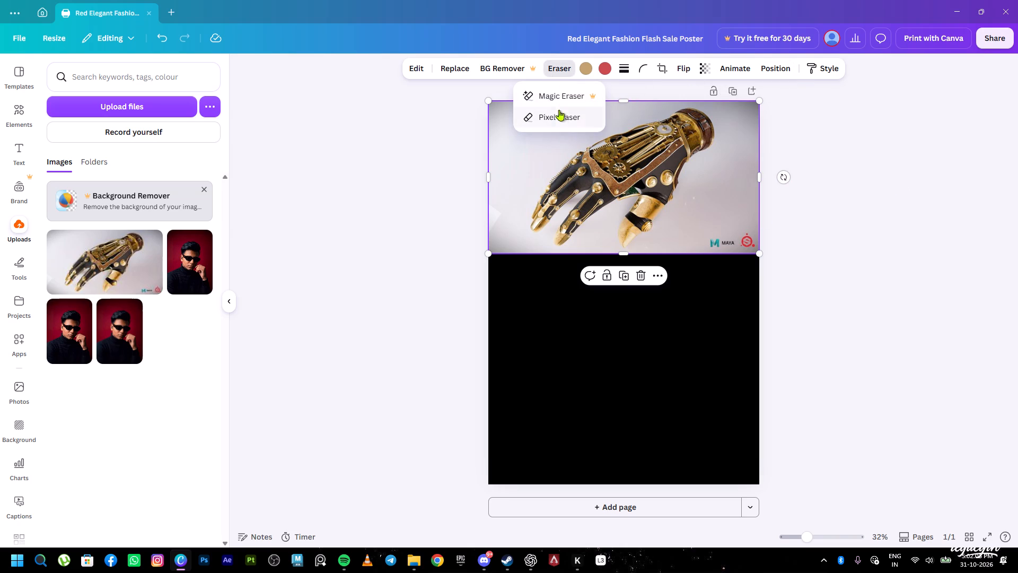
left_click(560, 117)
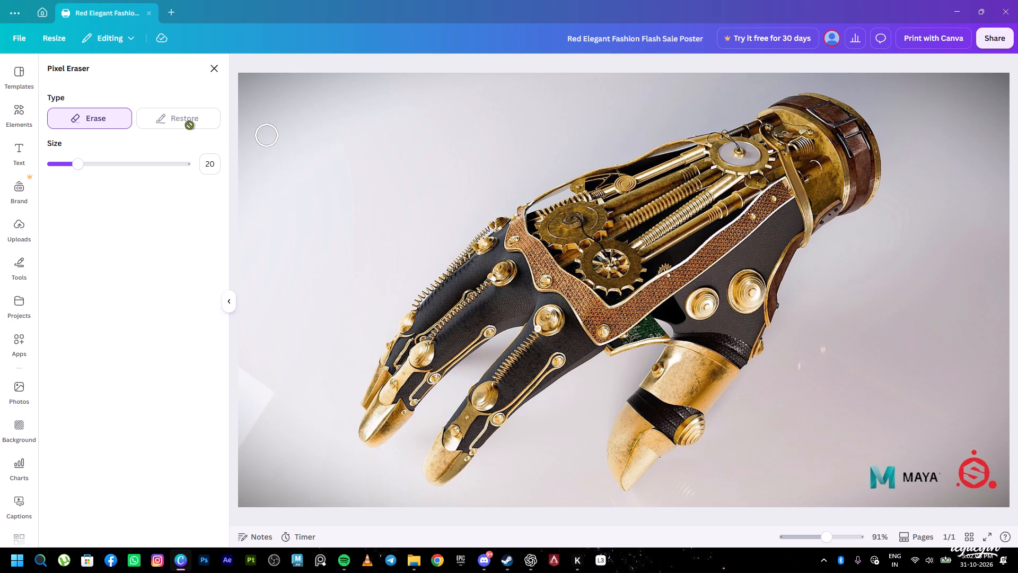
left_click_drag(309, 101, 277, 129)
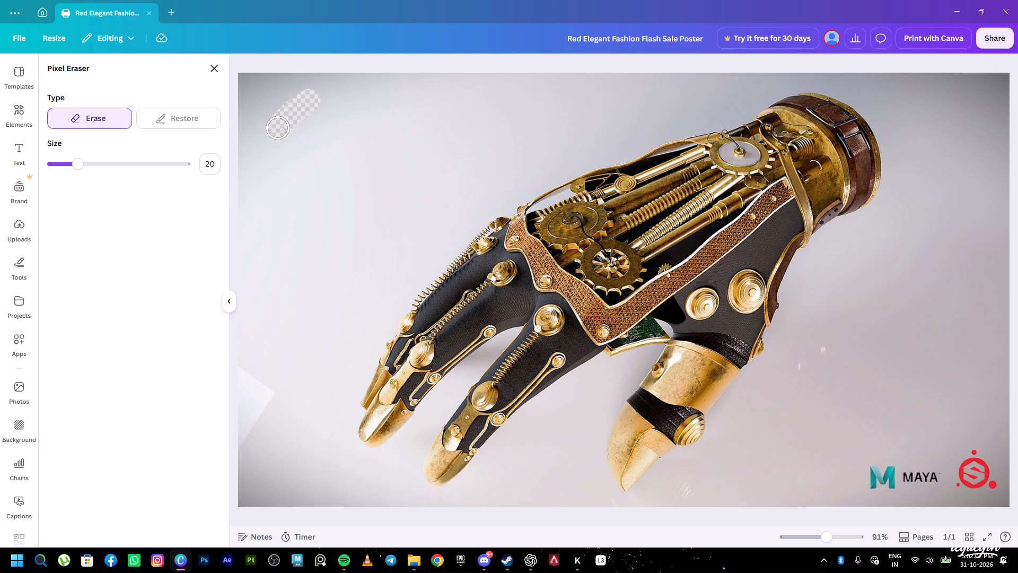
left_click_drag(277, 129, 252, 153)
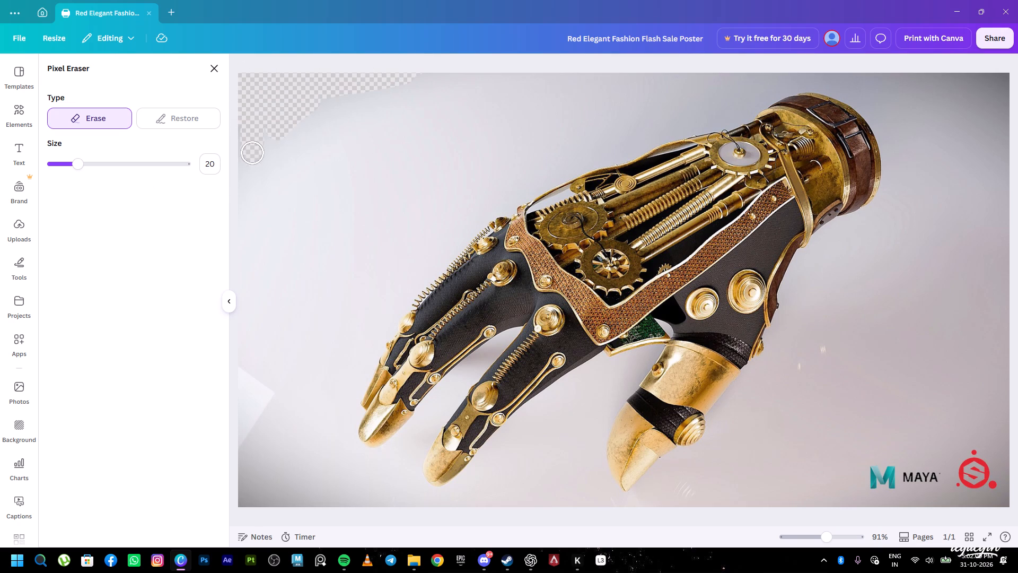
left_click_drag(252, 153, 245, 139)
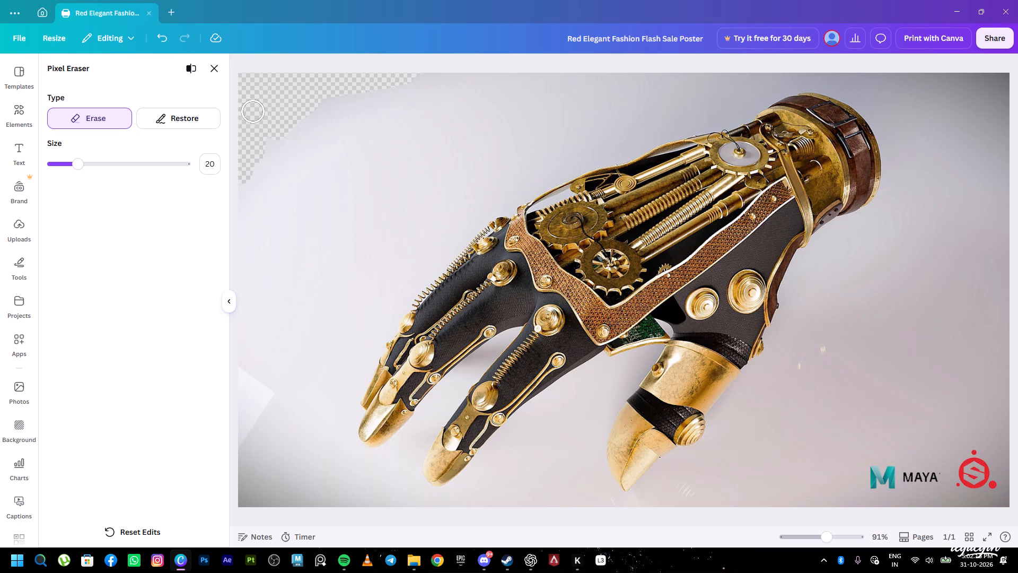
left_click_drag(253, 117, 253, 196)
Set the eraser size to 73 and erase the image background along the left side, above the hand, and below the leftmost fingertips.
left_click_drag(120, 162, 150, 165)
left_click_drag(276, 133, 225, 476)
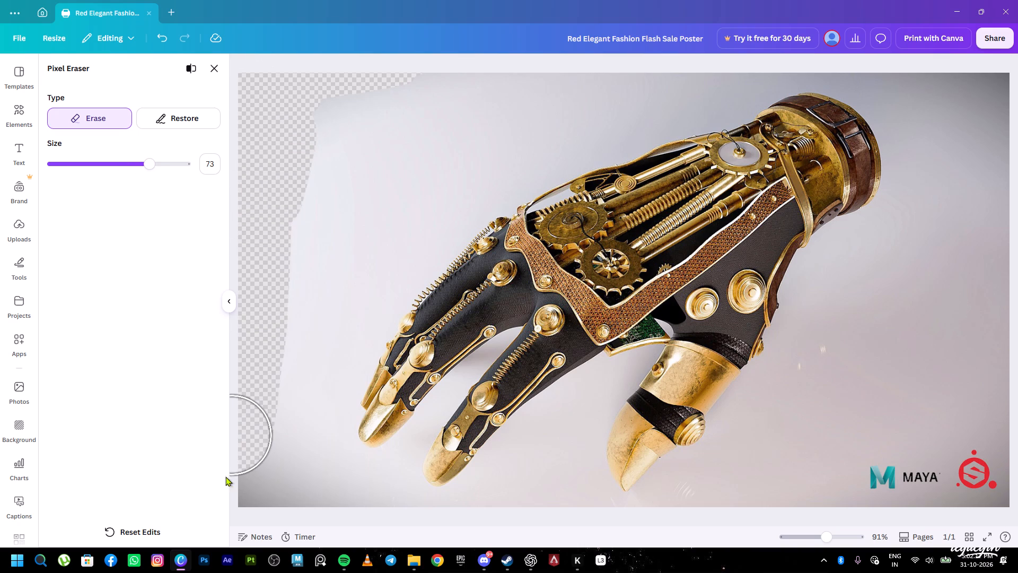
left_click_drag(225, 476, 718, 57)
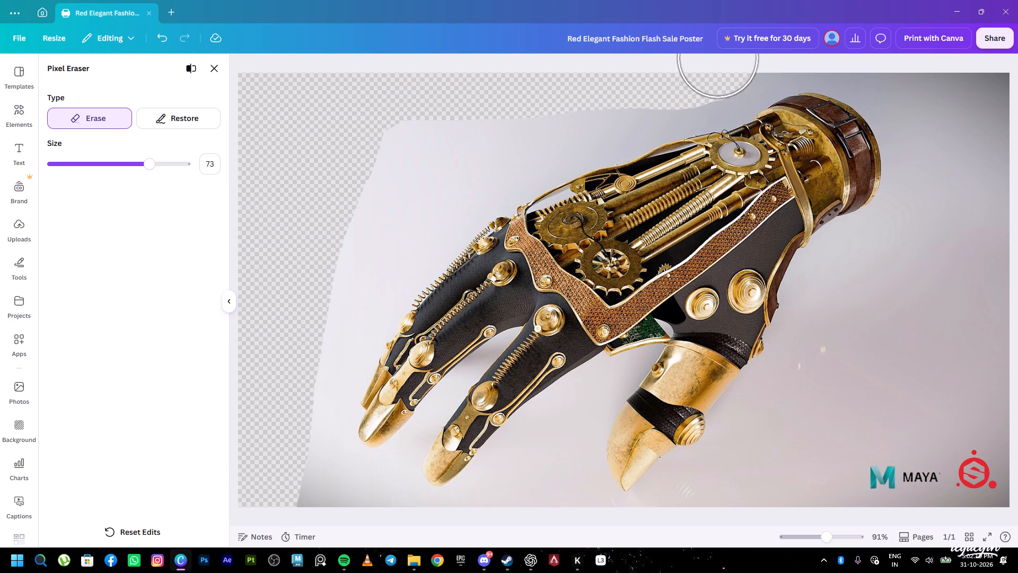
left_click_drag(718, 57, 747, 77)
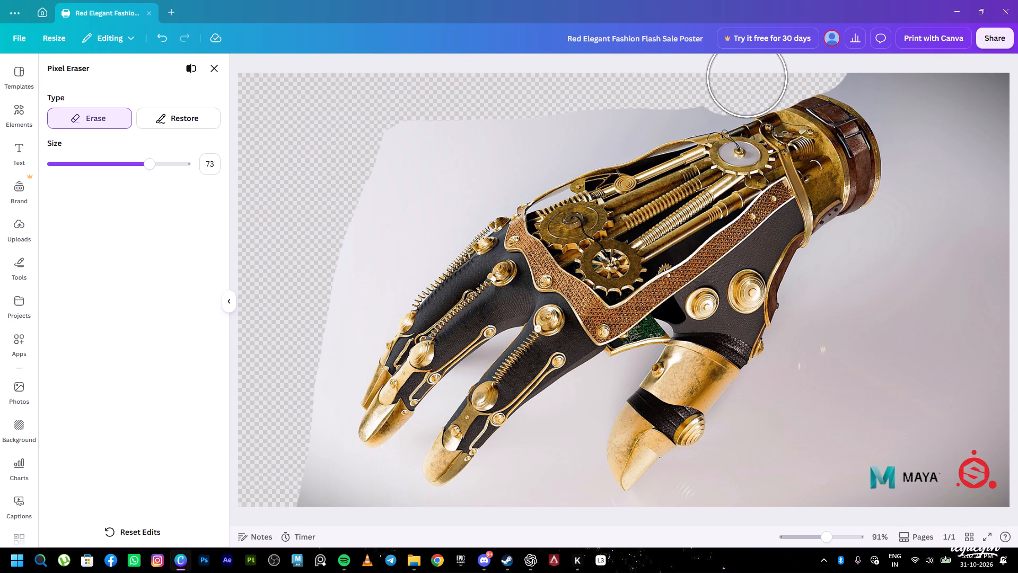
left_click_drag(747, 77, 317, 428)
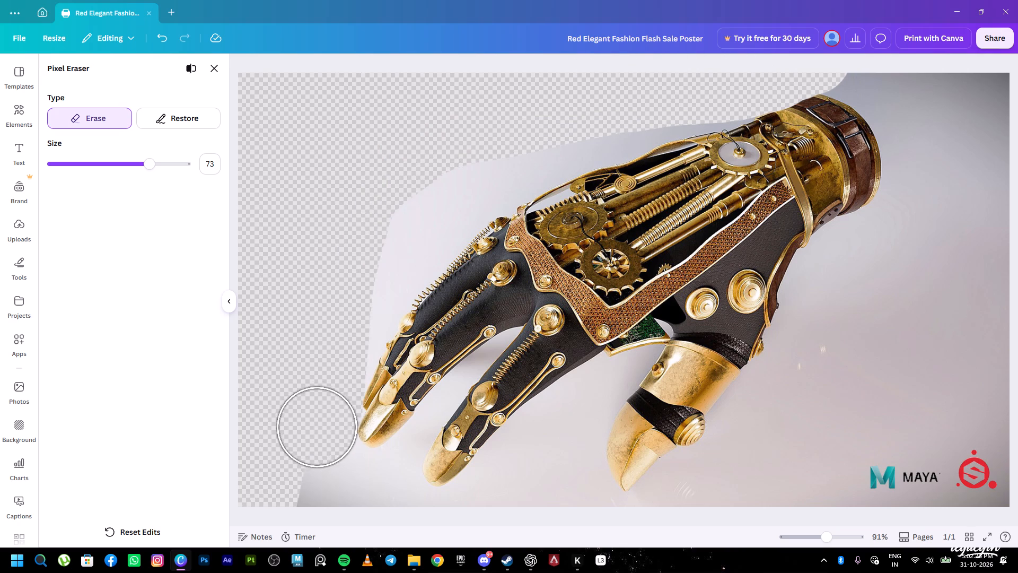
left_click_drag(317, 428, 486, 542)
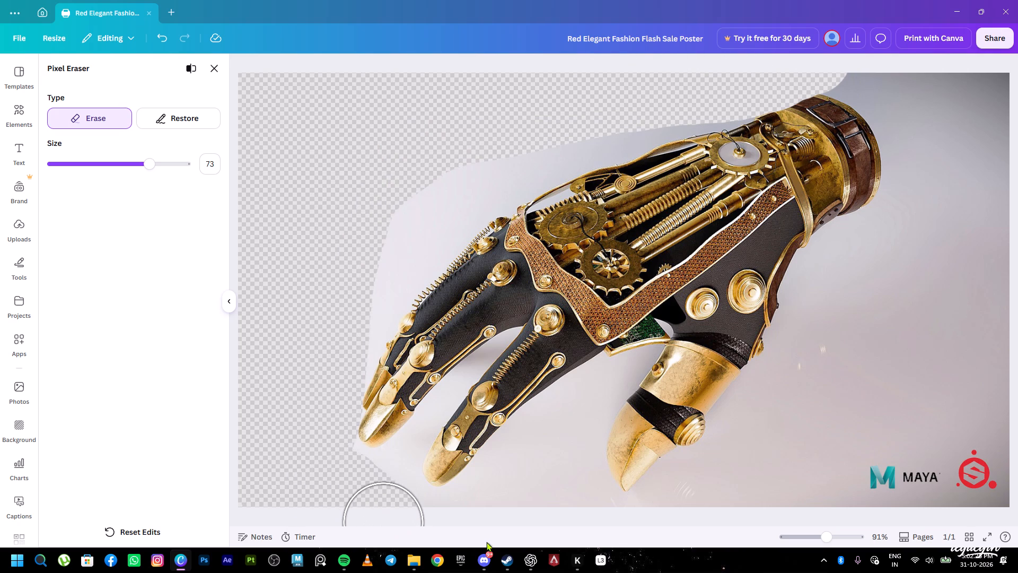
left_click_drag(486, 542, 488, 541)
left_click_drag(374, 499, 305, 424)
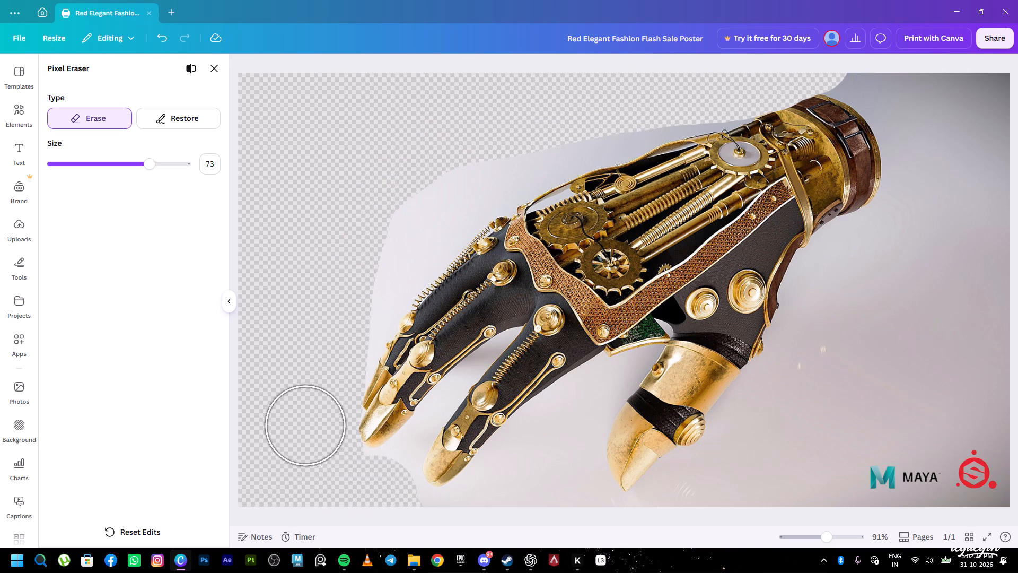
left_click_drag(305, 424, 291, 315)
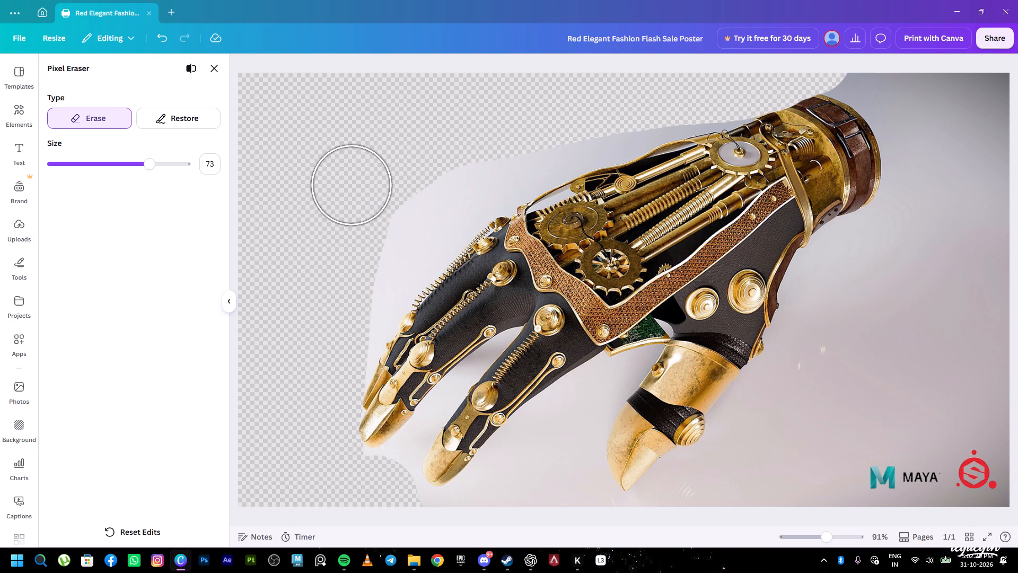
Erase the remaining background closer to the outer finger and the upper contour of the hand with the size 73 eraser.
left_click_drag(416, 137, 372, 279)
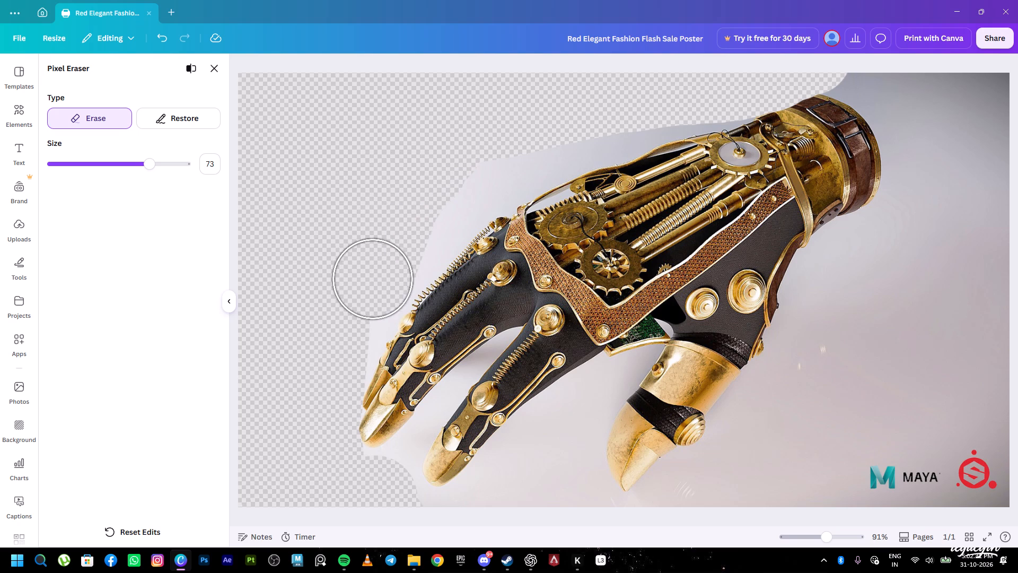
left_click_drag(372, 279, 566, 131)
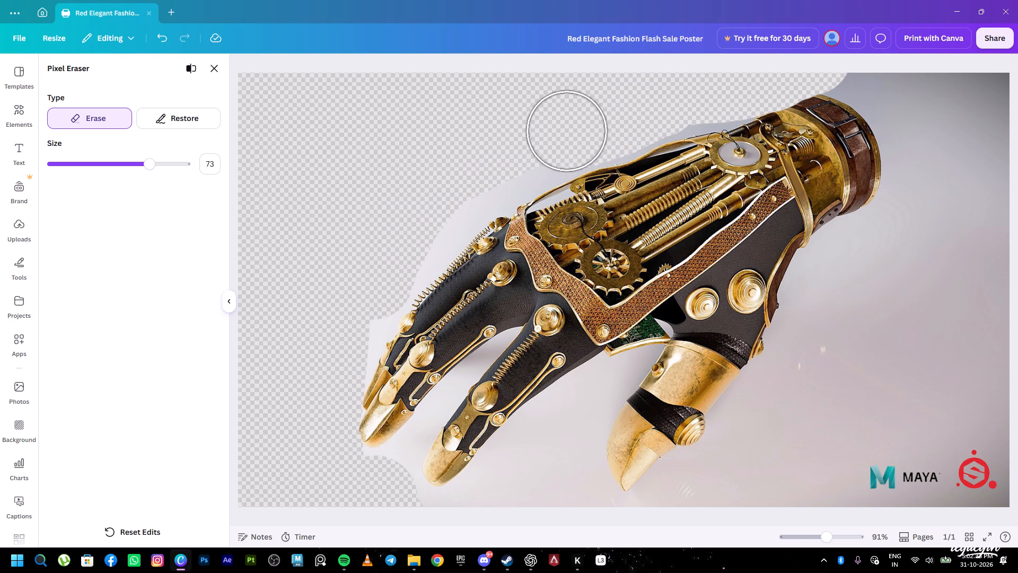
left_click_drag(566, 131, 356, 309)
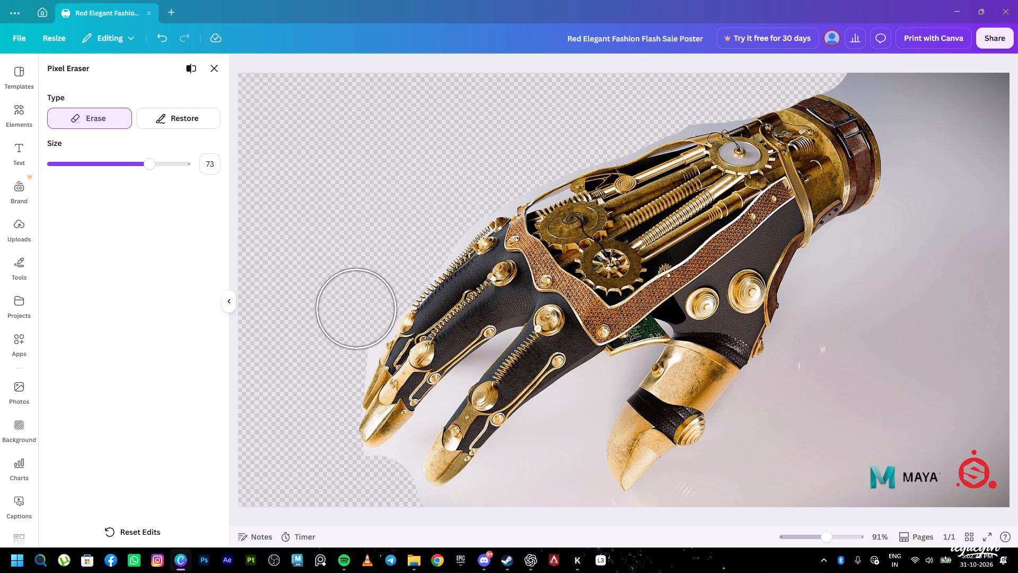
left_click_drag(356, 309, 800, 30)
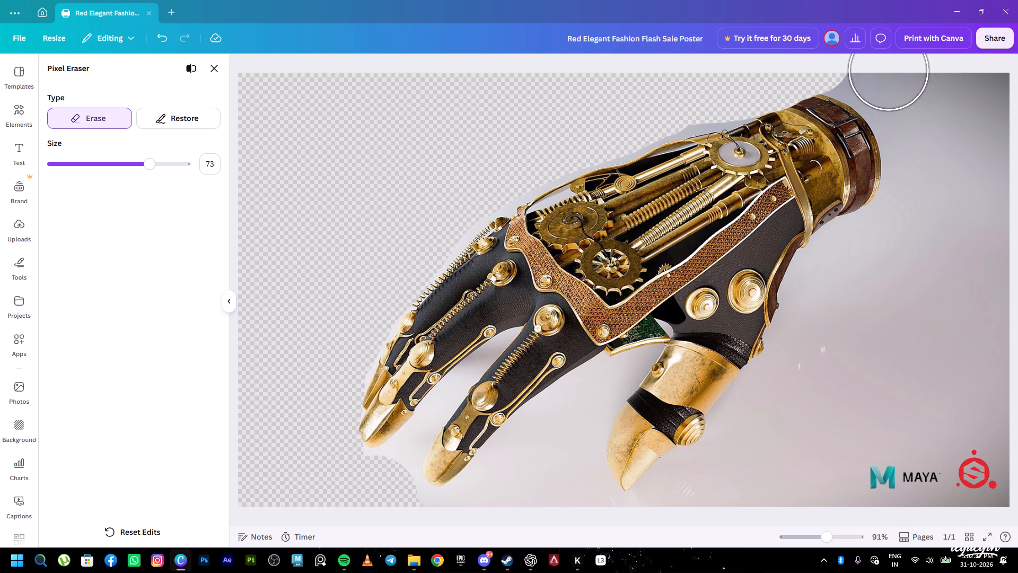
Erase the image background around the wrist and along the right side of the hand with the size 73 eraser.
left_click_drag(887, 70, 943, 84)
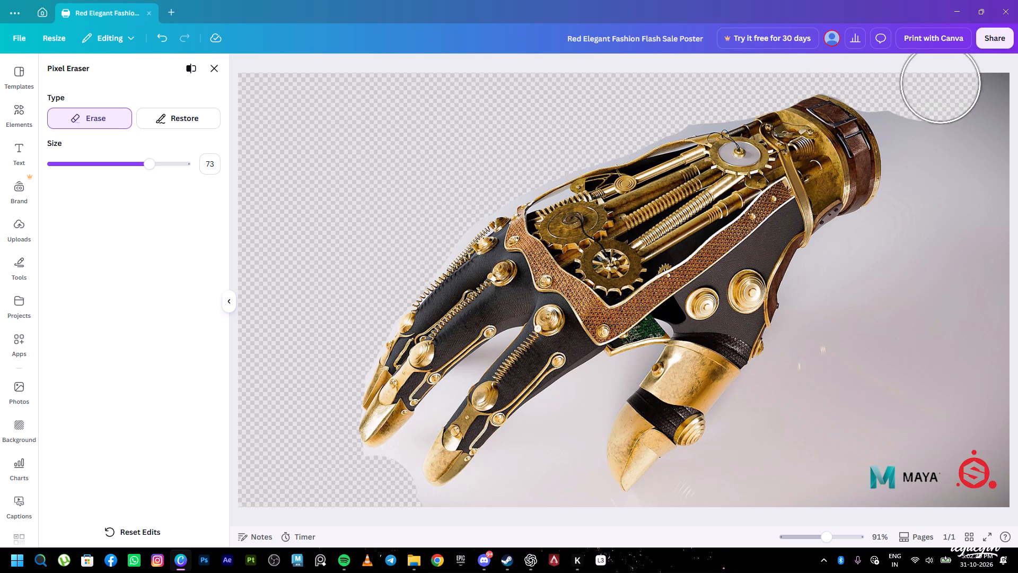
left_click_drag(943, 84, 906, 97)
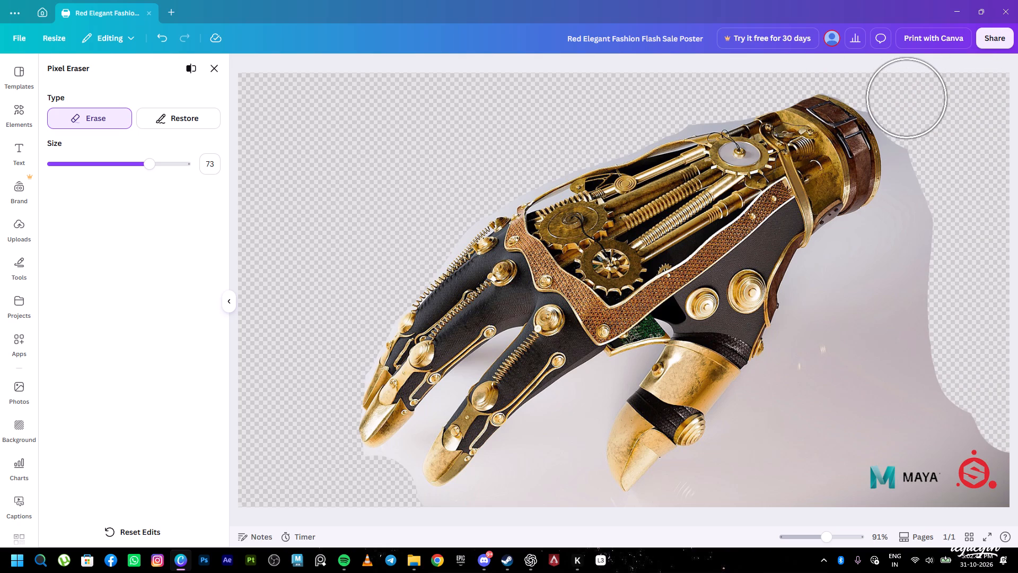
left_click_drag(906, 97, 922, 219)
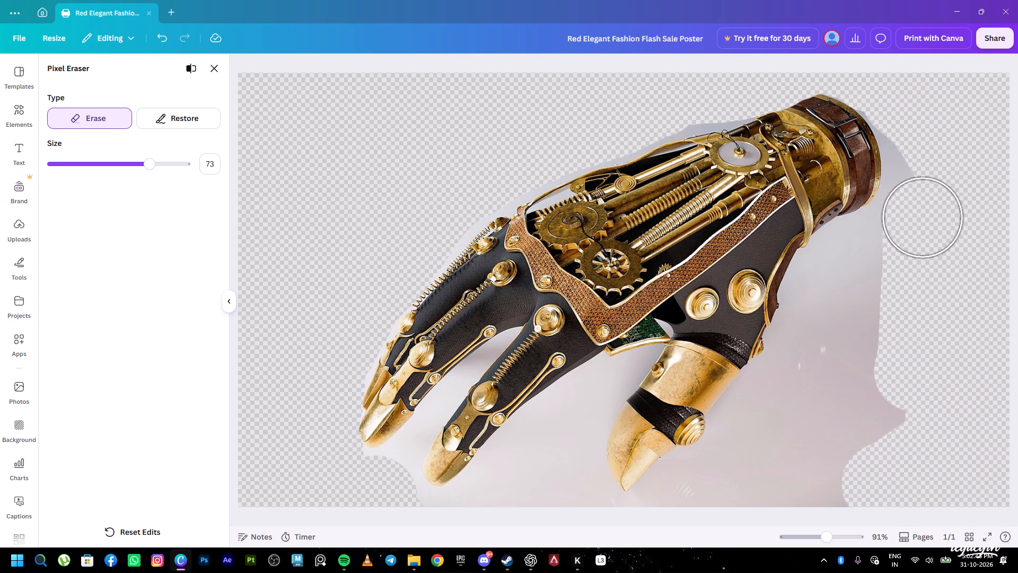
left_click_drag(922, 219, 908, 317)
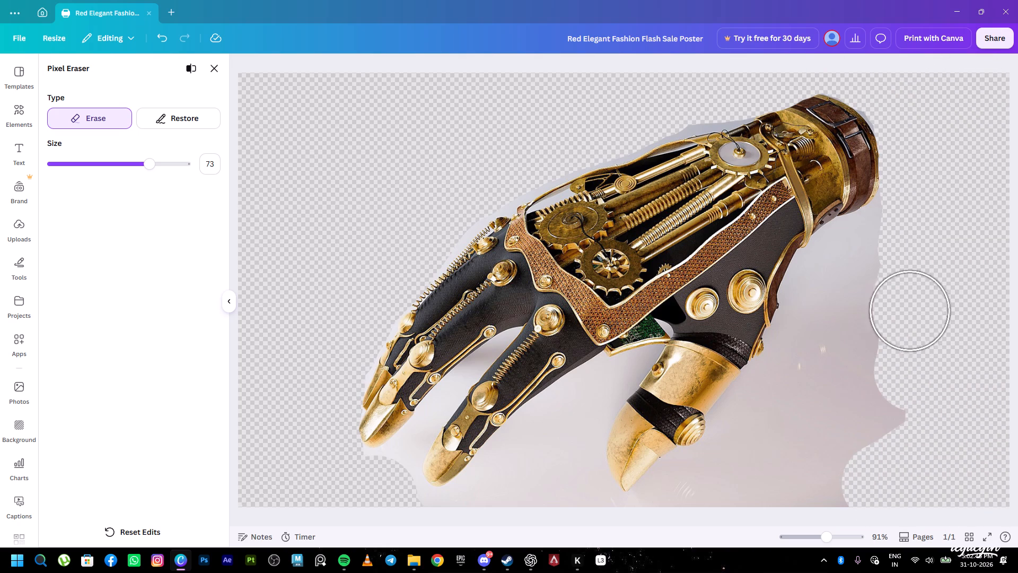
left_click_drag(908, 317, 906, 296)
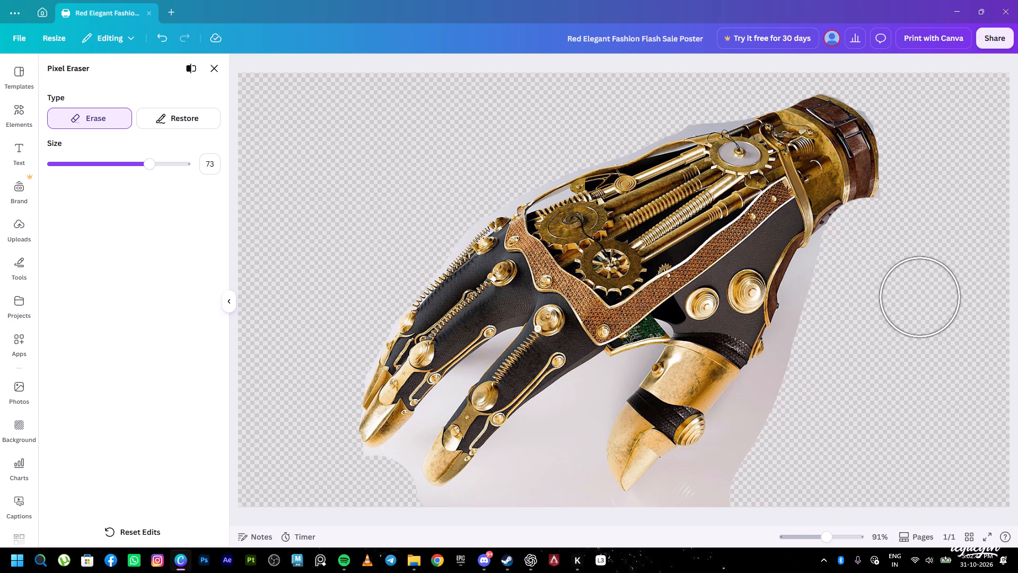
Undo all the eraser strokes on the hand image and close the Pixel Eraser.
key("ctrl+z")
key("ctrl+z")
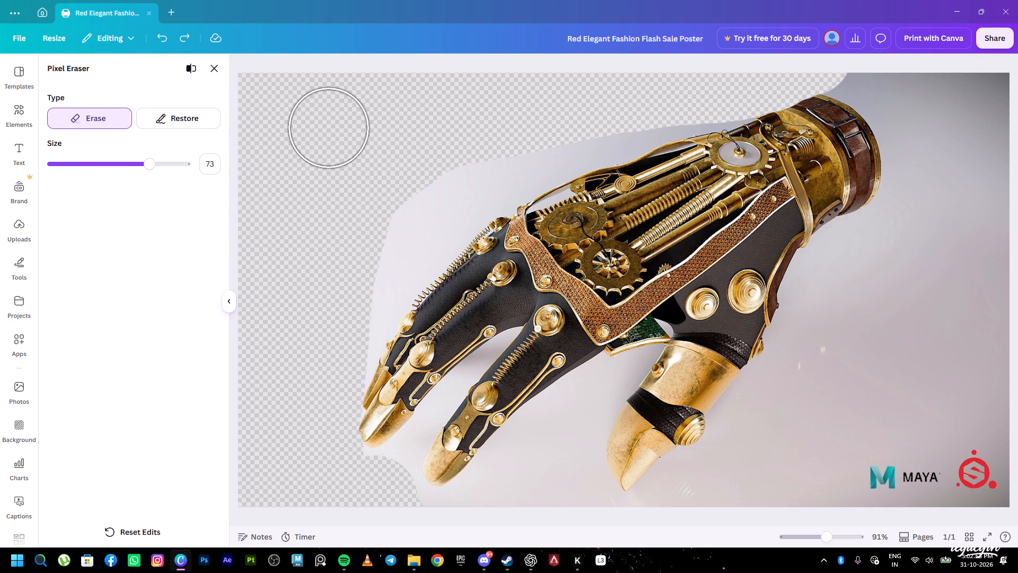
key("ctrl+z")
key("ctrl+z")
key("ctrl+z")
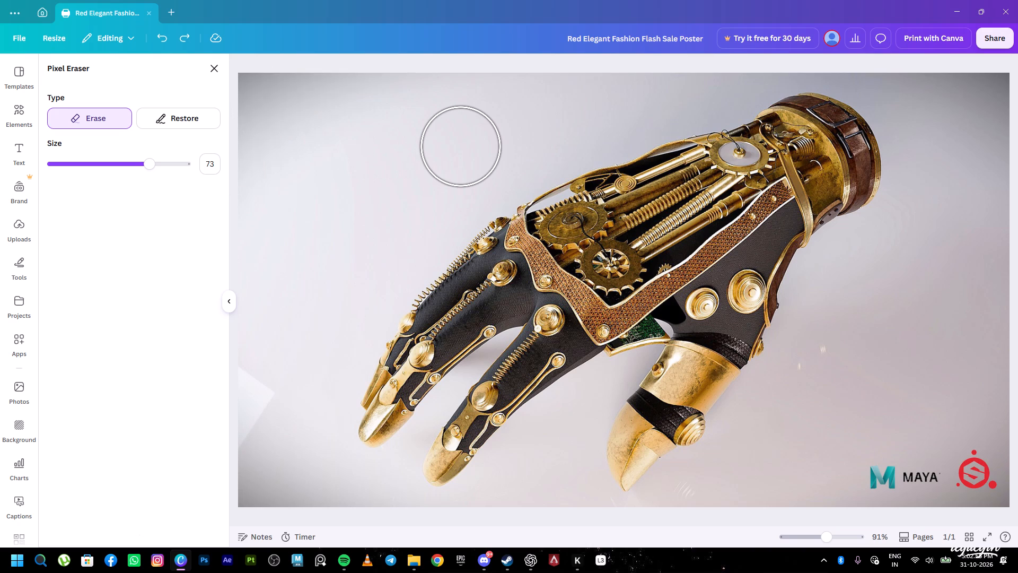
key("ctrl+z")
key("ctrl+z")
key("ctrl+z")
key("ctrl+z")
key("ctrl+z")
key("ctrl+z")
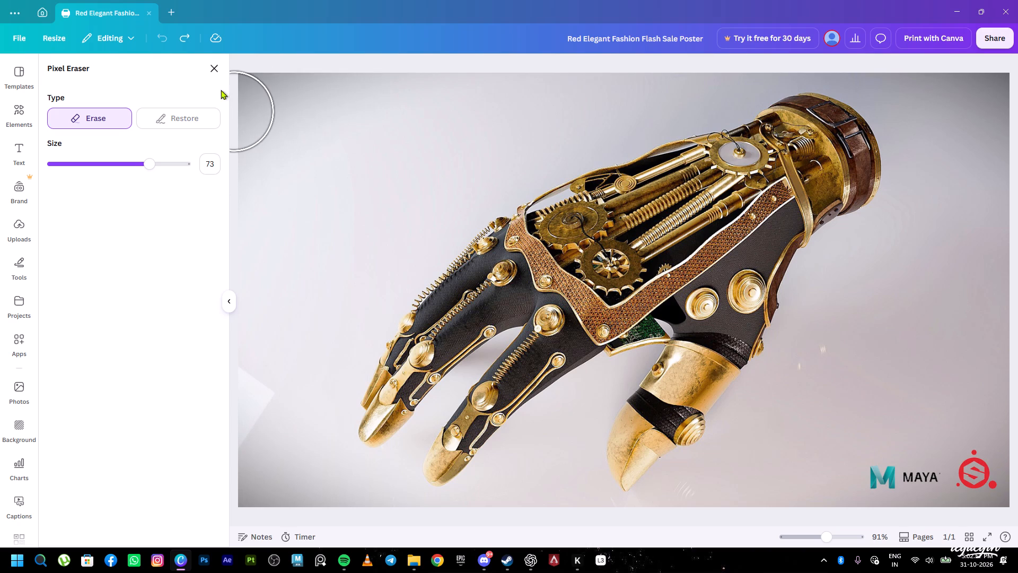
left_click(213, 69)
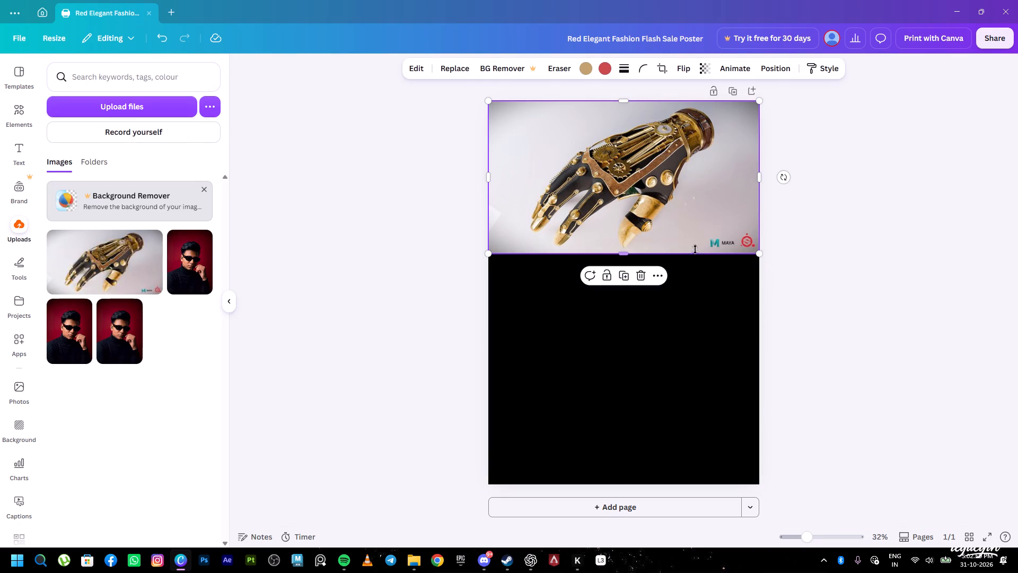
Open the Background Remover offer, compare the Canva Pro and Canva Business trial plans, and dismiss it.
left_click(699, 72)
left_click(699, 72)
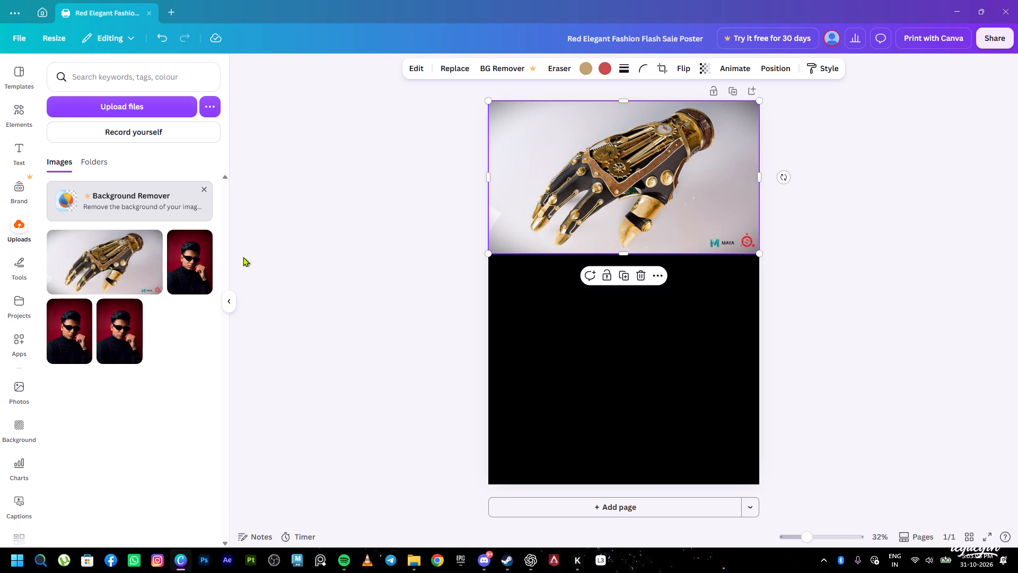
left_click(161, 202)
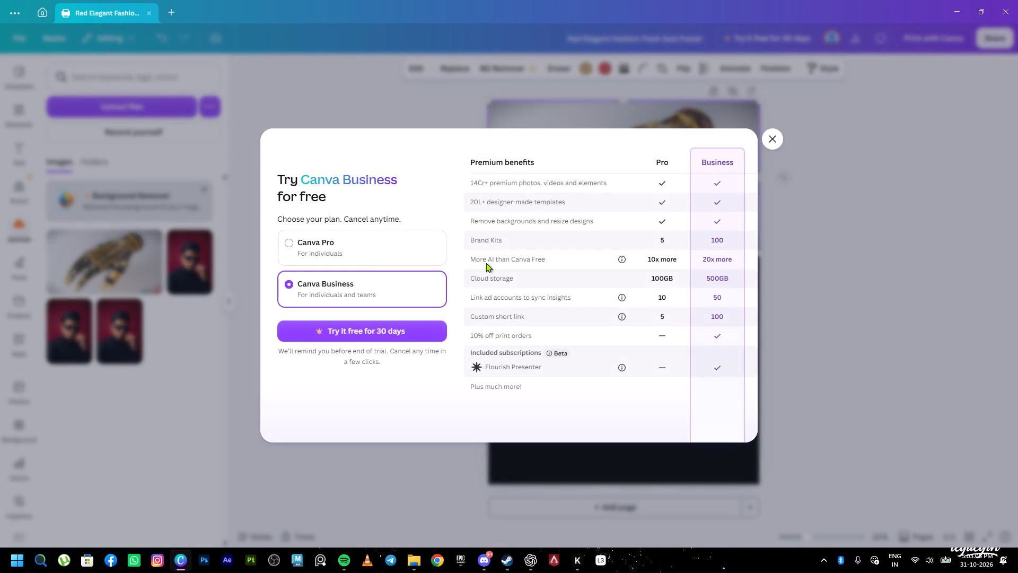
left_click(394, 249)
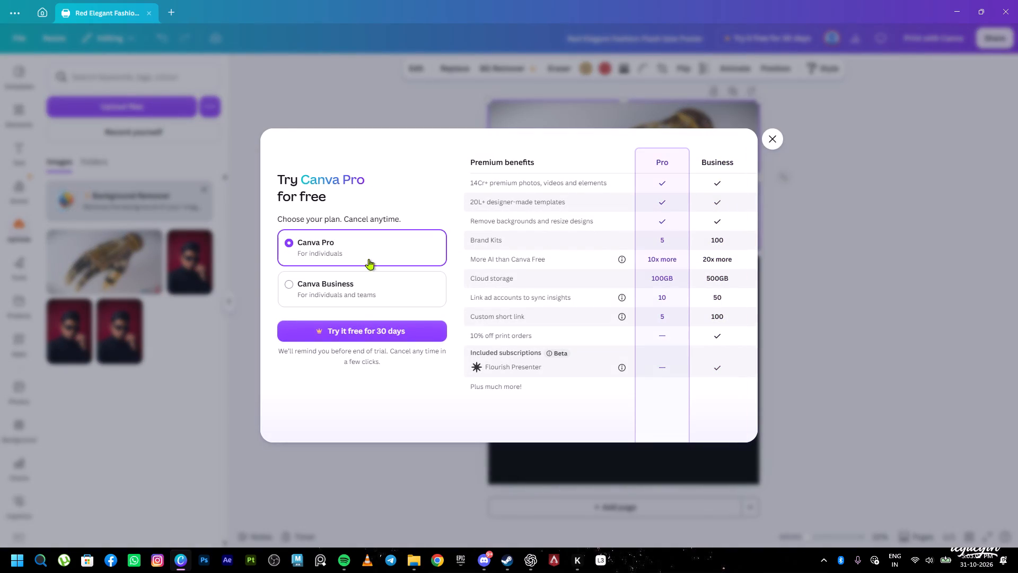
left_click(359, 299)
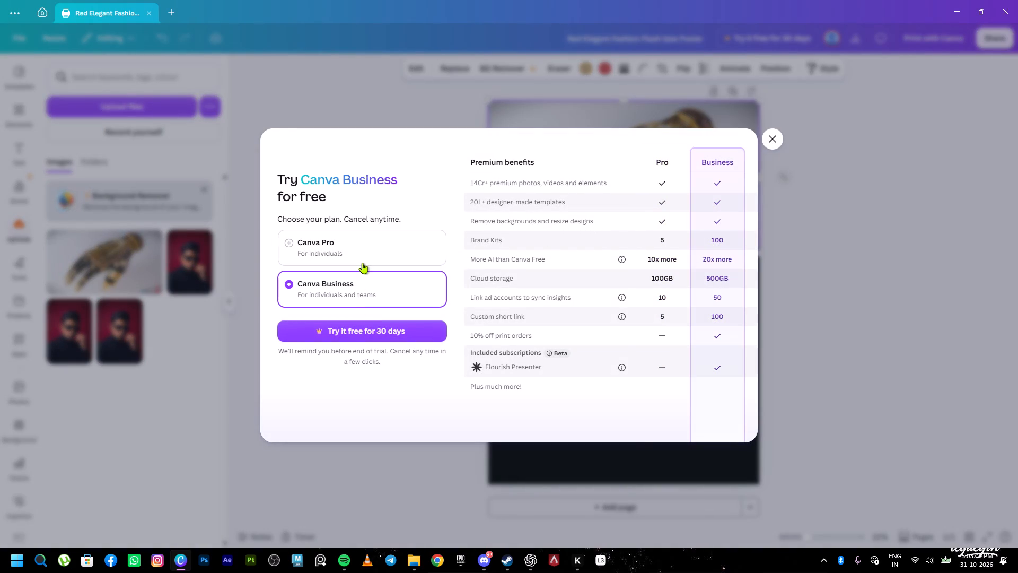
left_click(362, 263)
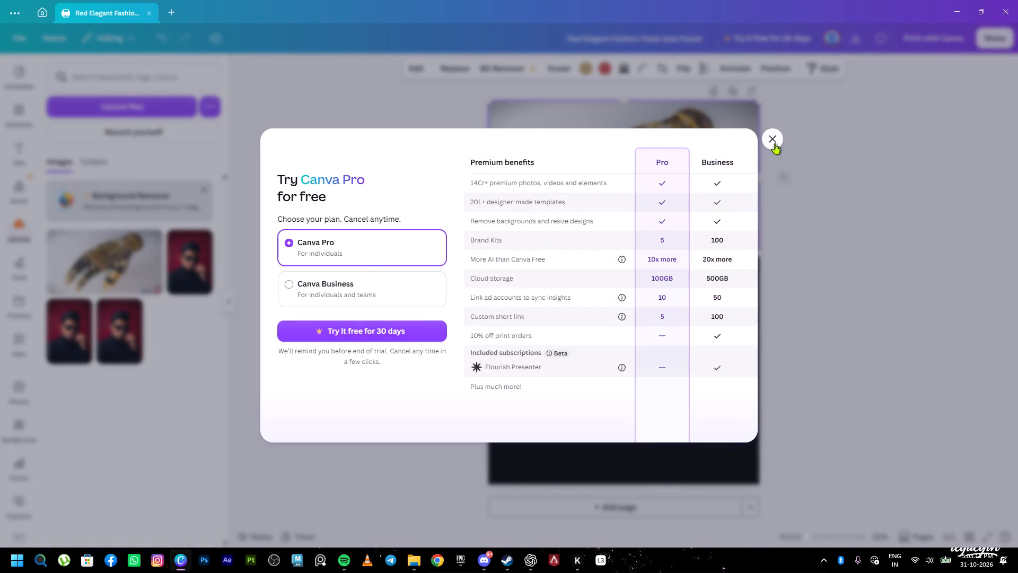
left_click(772, 142)
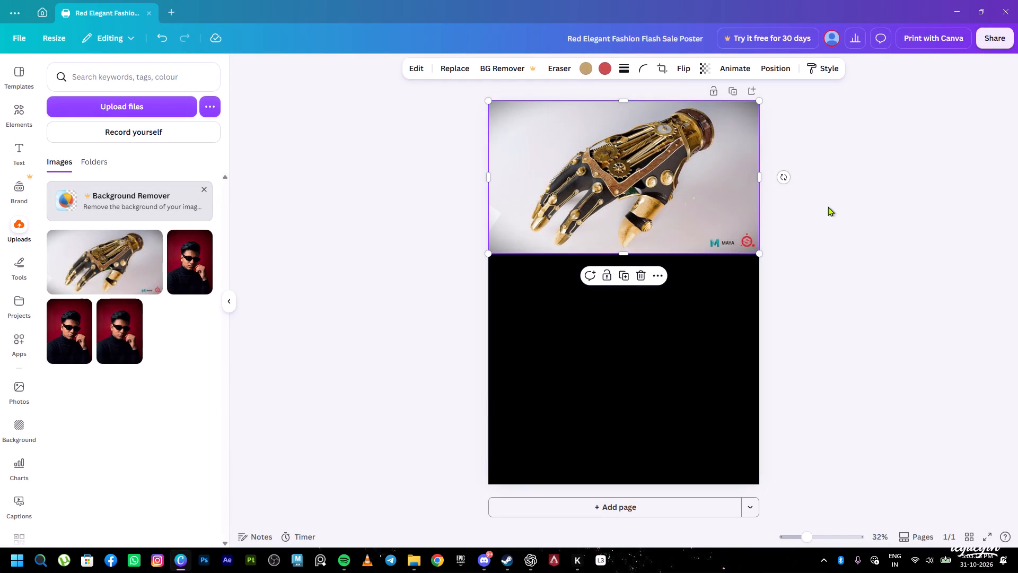
left_click(828, 206)
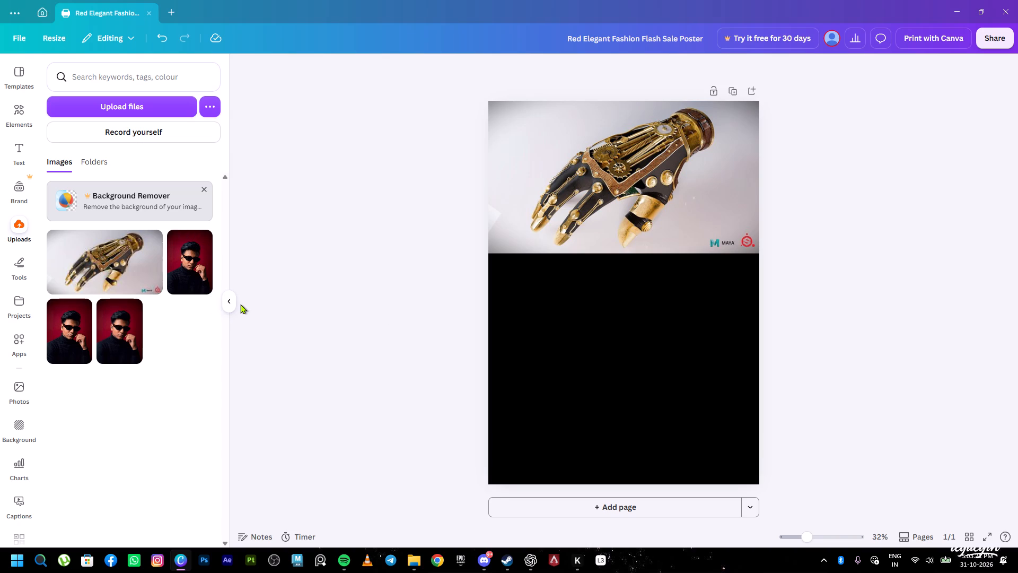
Stretch the hand image's bottom edge down to just past the bottom of the page, covering the whole poster.
left_click(641, 205)
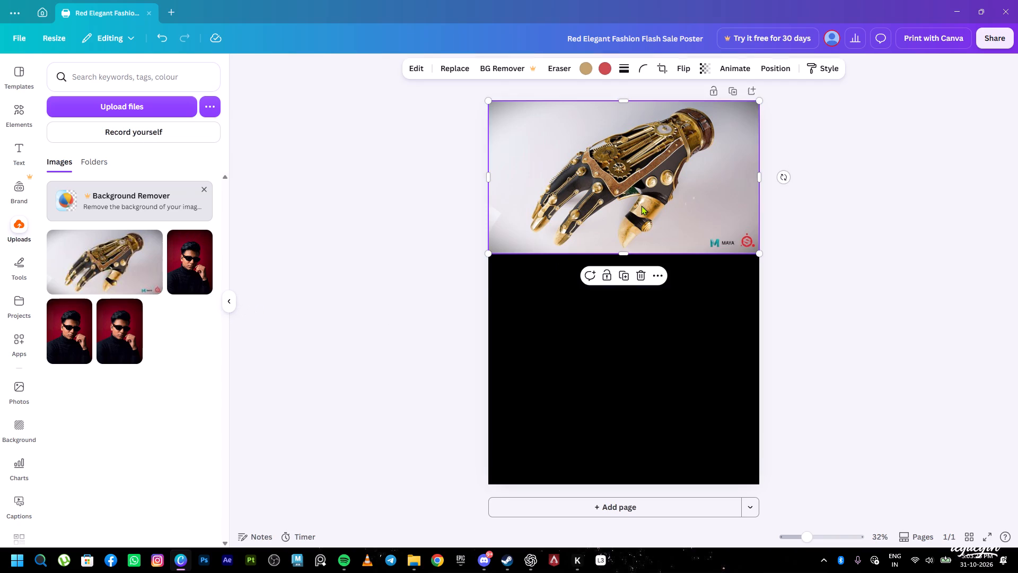
left_click_drag(625, 254, 634, 361)
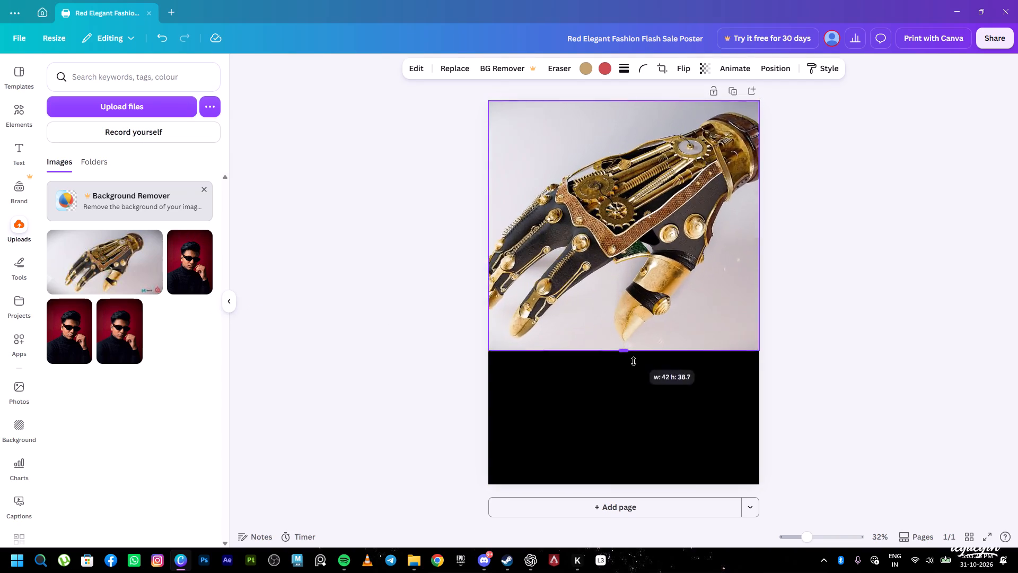
left_click_drag(634, 361, 642, 499)
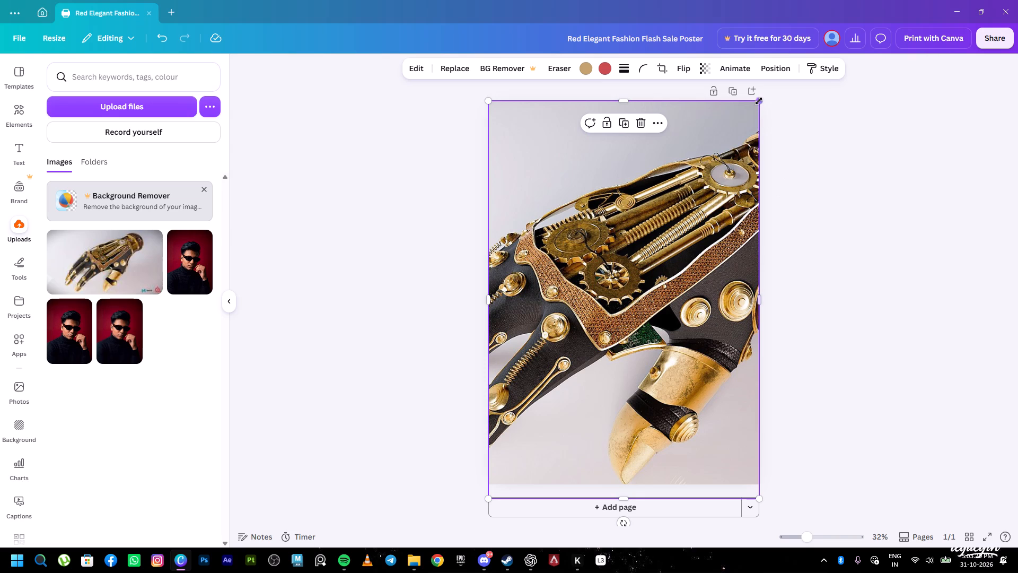
Lower the hand image's transparency to a little above 25.
left_click(702, 72)
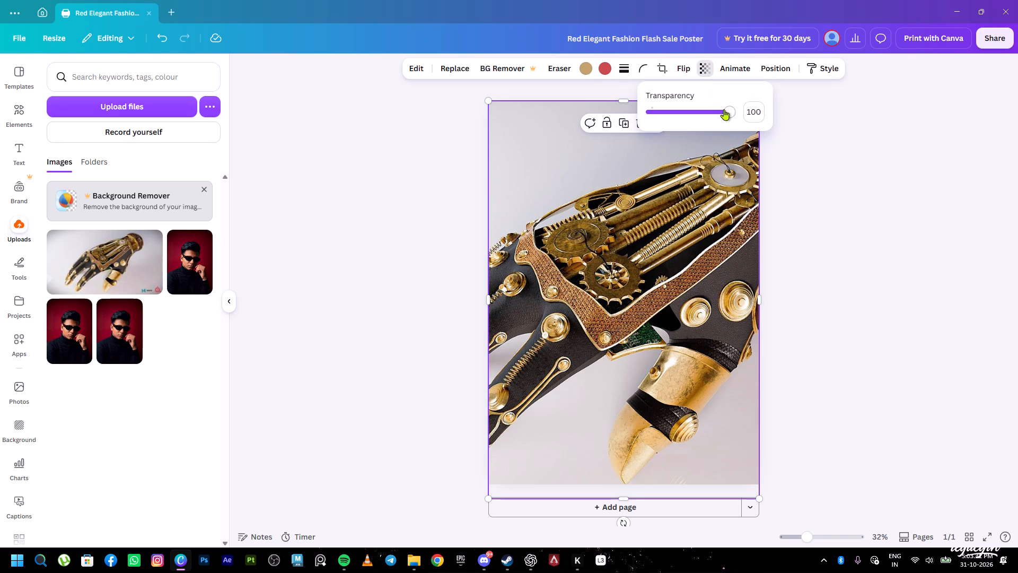
left_click_drag(726, 115, 670, 119)
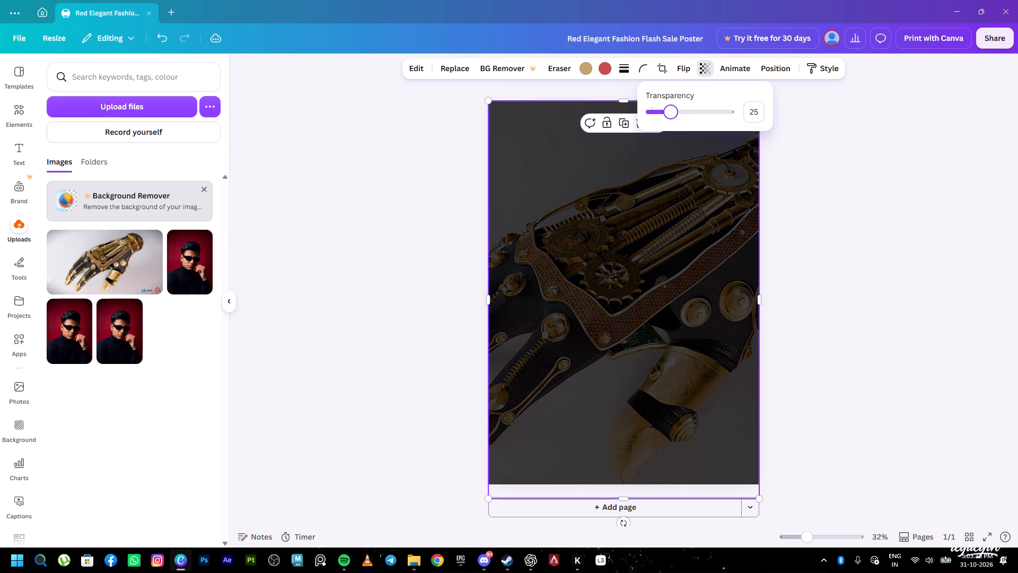
left_click_drag(670, 119, 678, 119)
left_click(874, 181)
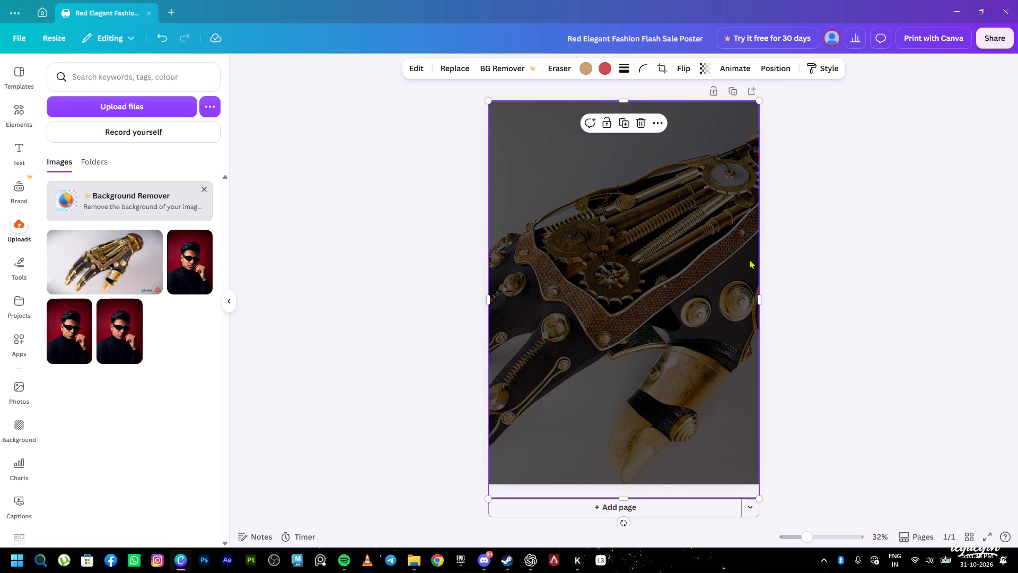
left_click(891, 179)
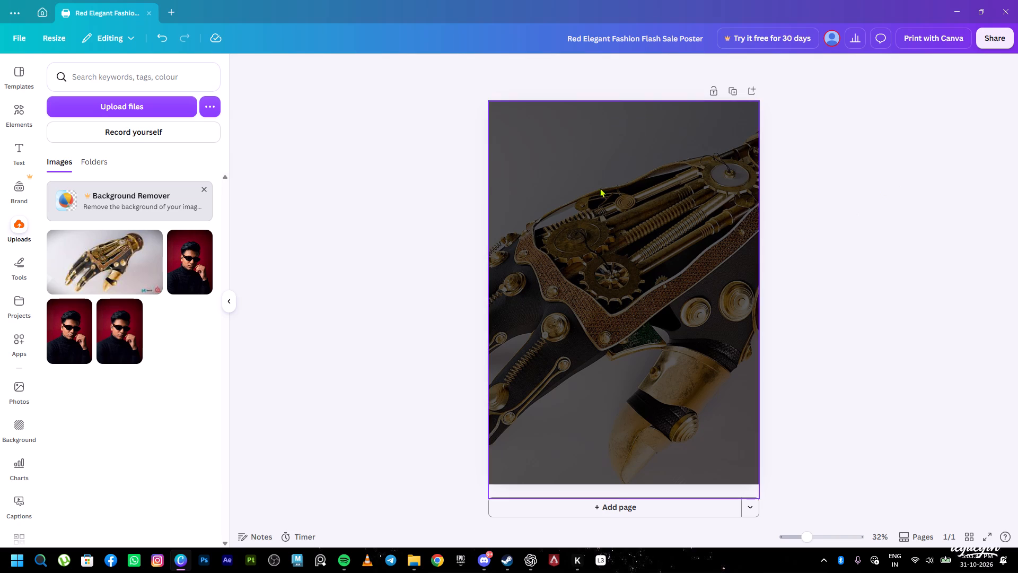
Crop the hand image's top edge down to expose the page, and set the page background to the image's pale grey-lavender photo colour.
left_click_drag(687, 141, 537, 198)
left_click(697, 143)
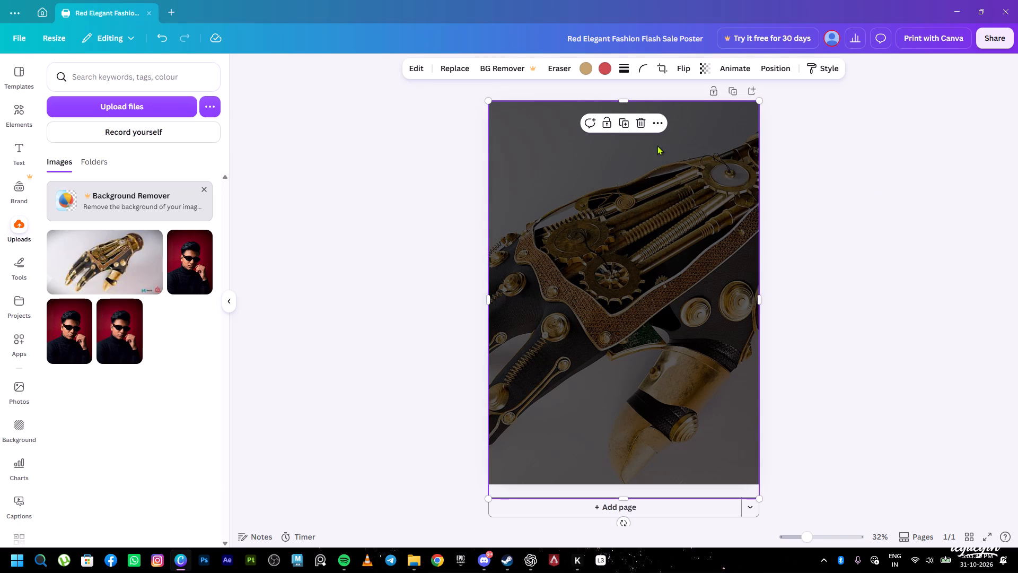
left_click_drag(625, 103, 618, 272)
left_click(624, 141)
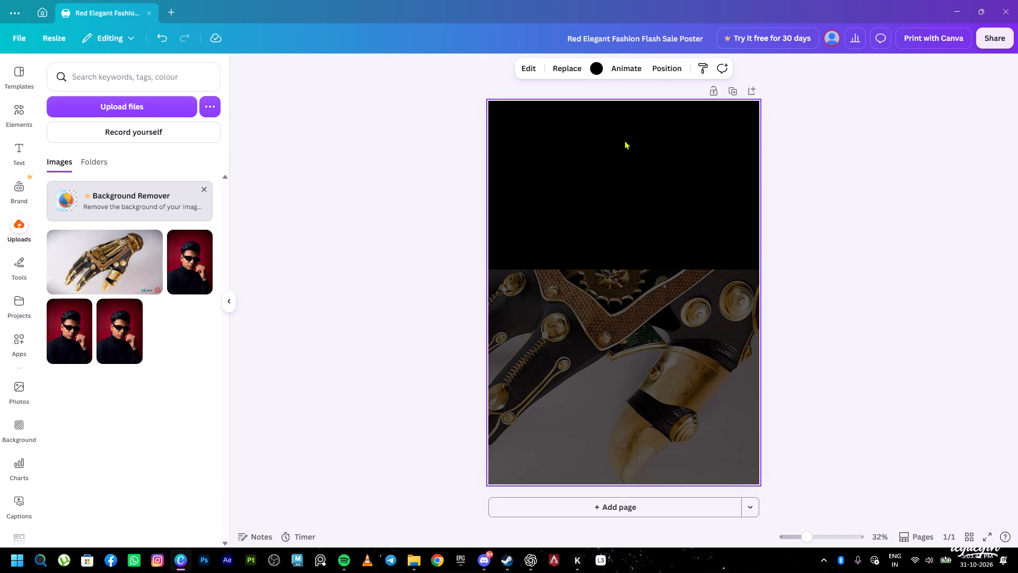
left_click(598, 65)
left_click(84, 261)
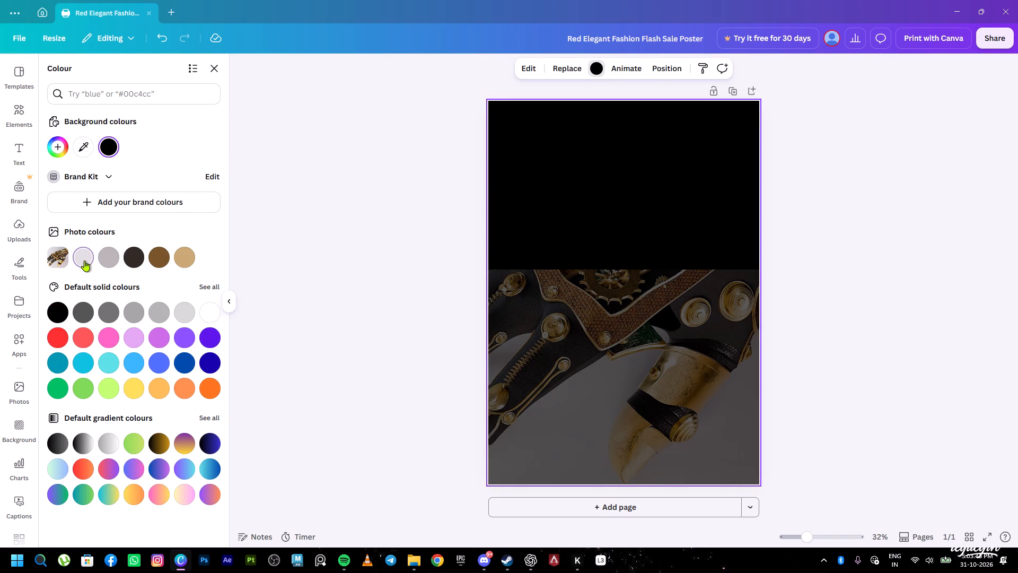
Extend the hand image's top edge back to the page top and trim its bottom edge close to the page bottom.
left_click(644, 300)
left_click_drag(621, 269, 625, 102)
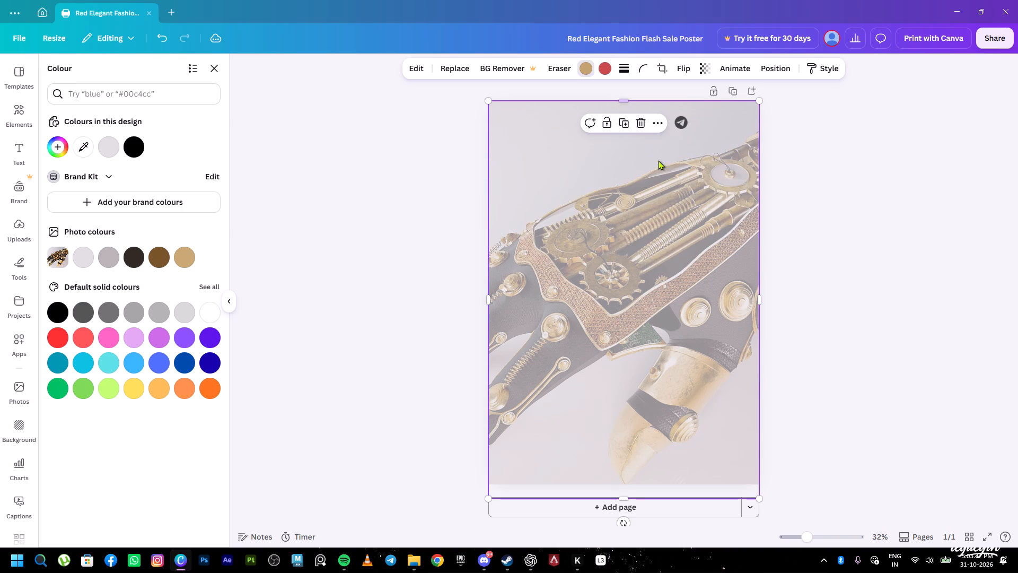
left_click(868, 213)
left_click_drag(626, 501, 622, 486)
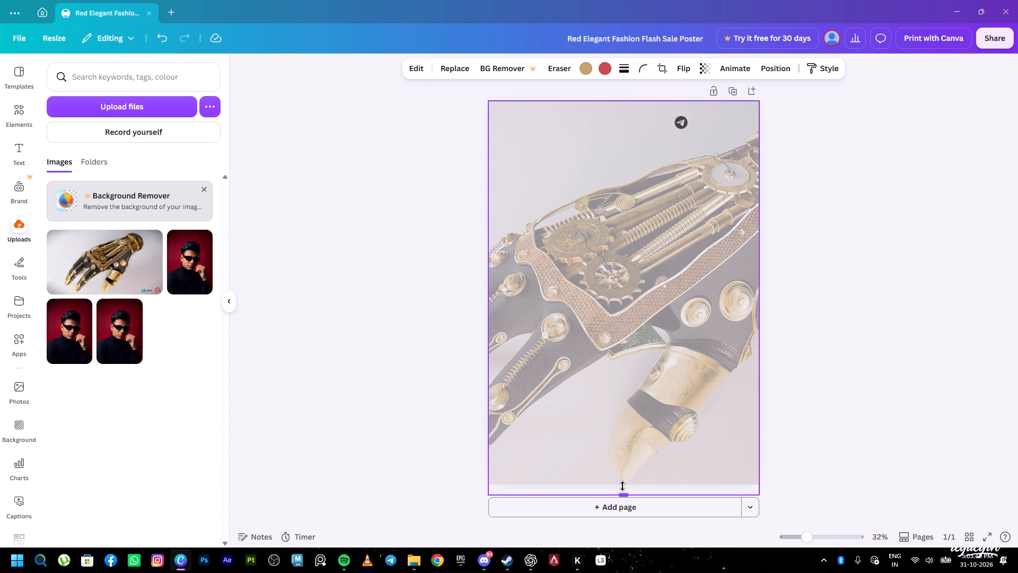
left_click_drag(622, 486, 621, 490)
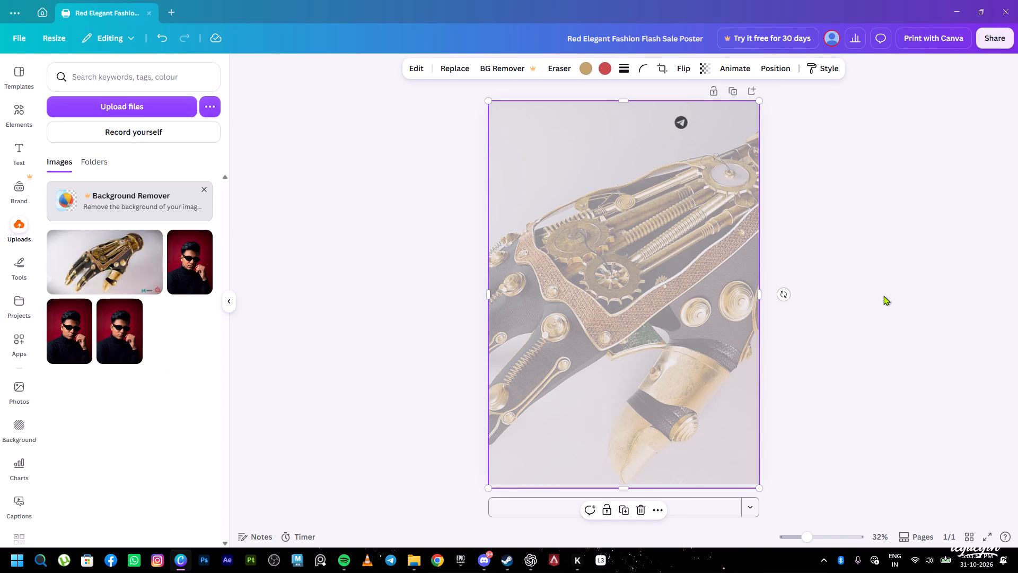
left_click(883, 296)
Move the hand image aside and delete the small black paper-plane icon near the top of the poster.
left_click(681, 125)
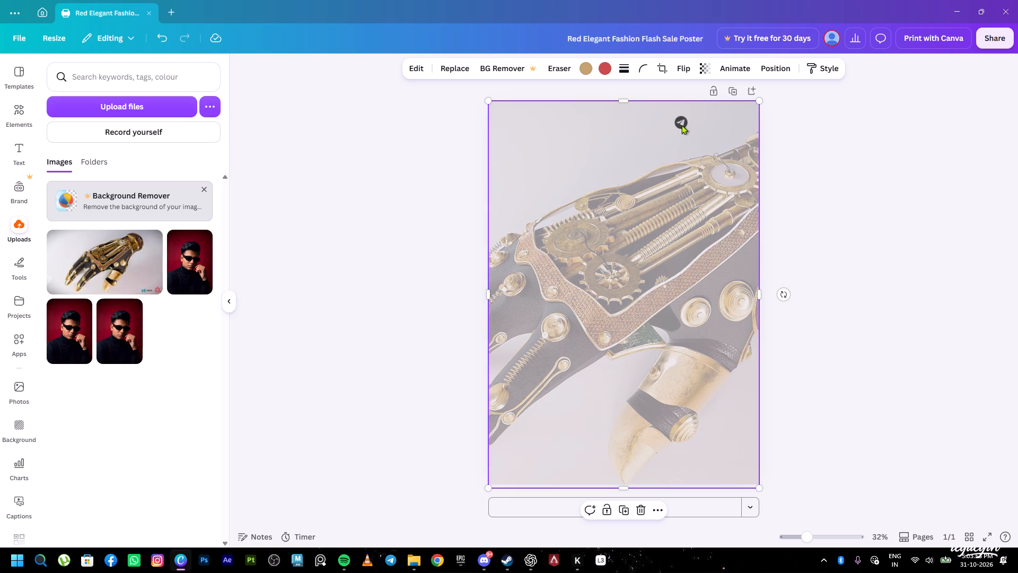
left_click_drag(681, 123, 662, 187)
left_click(683, 121)
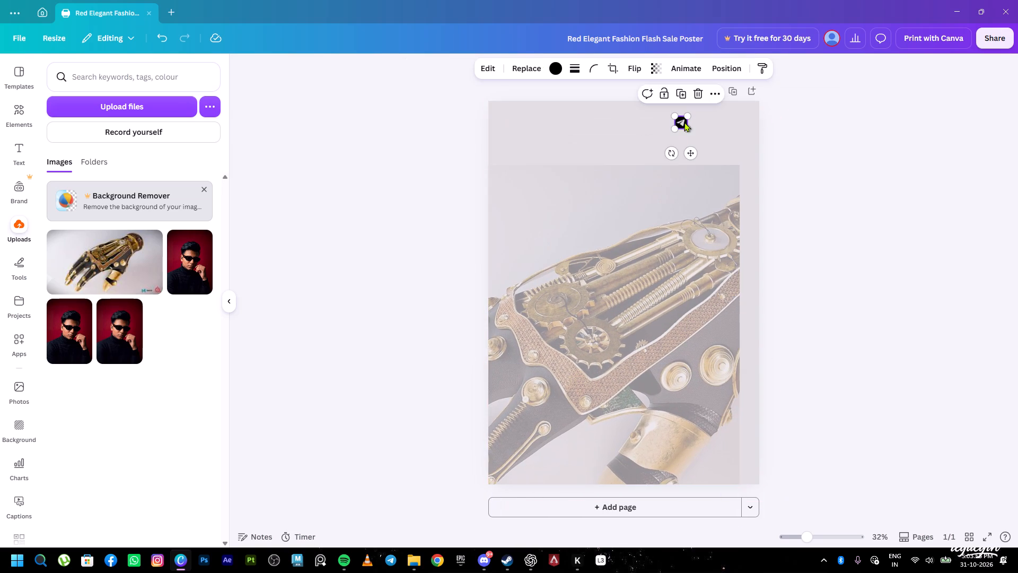
left_click(696, 96)
Move the faded hand image back so that it covers the whole page.
left_click(654, 237)
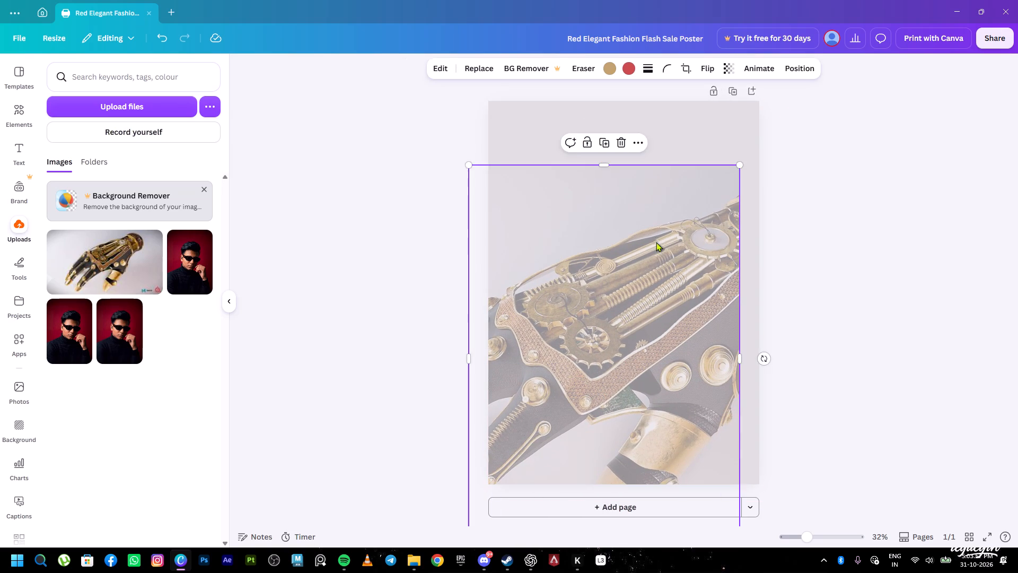
left_click_drag(648, 263, 671, 202)
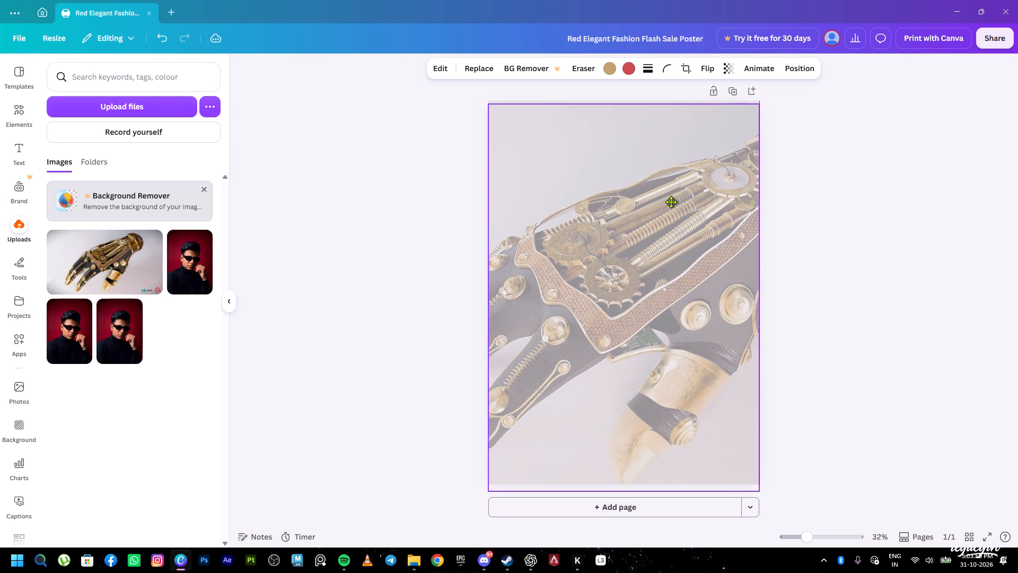
left_click_drag(671, 202, 669, 198)
left_click(844, 205)
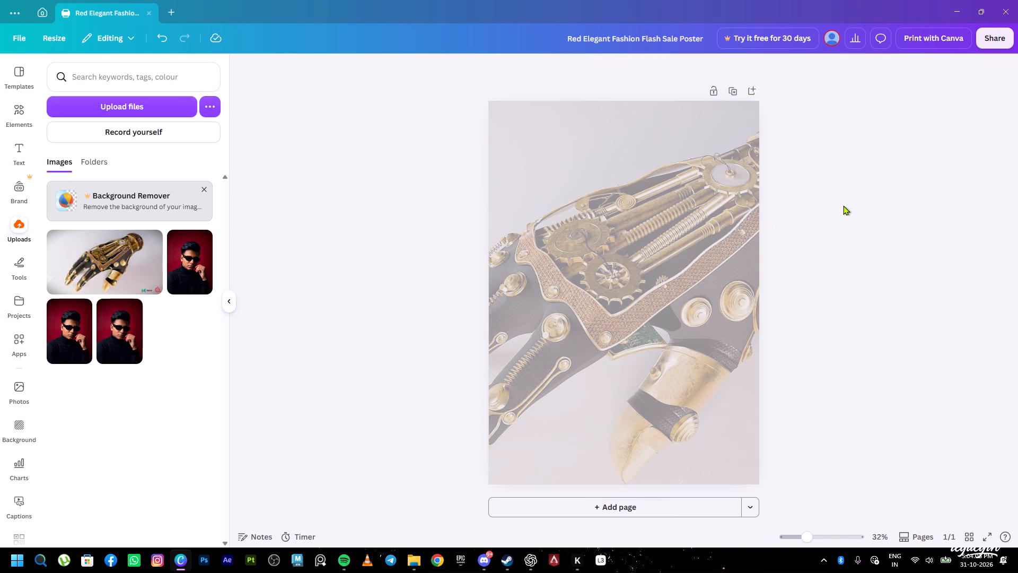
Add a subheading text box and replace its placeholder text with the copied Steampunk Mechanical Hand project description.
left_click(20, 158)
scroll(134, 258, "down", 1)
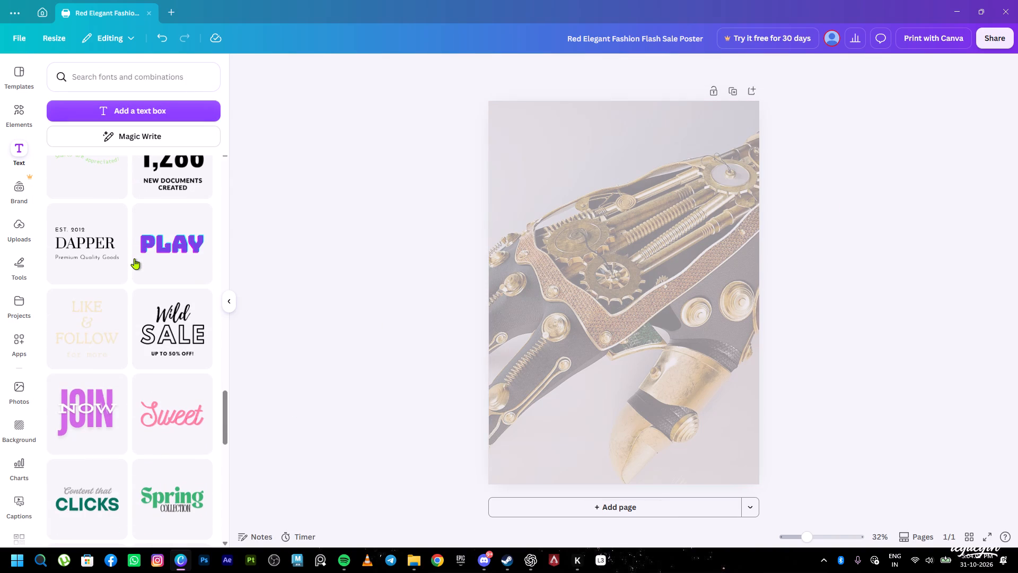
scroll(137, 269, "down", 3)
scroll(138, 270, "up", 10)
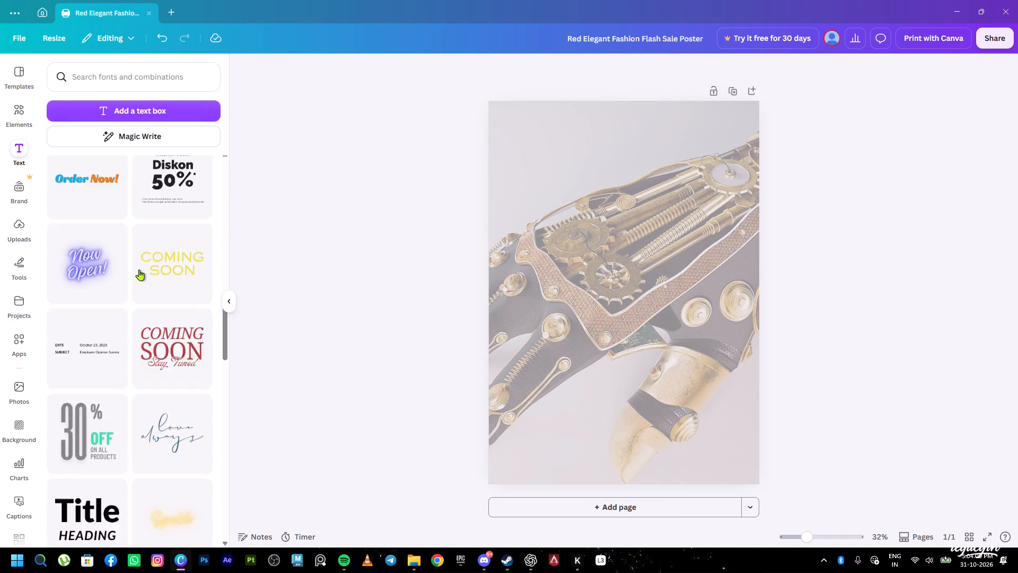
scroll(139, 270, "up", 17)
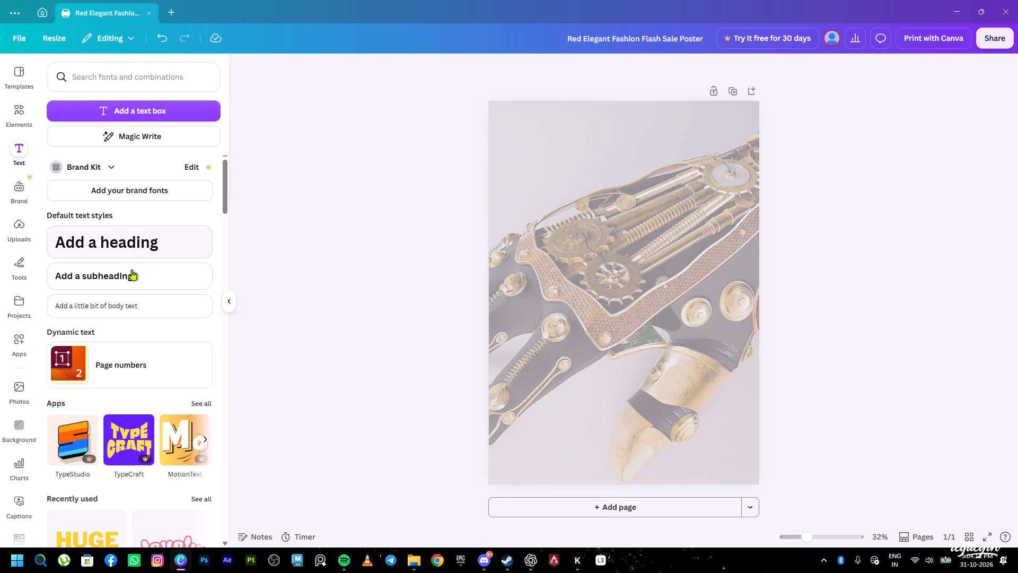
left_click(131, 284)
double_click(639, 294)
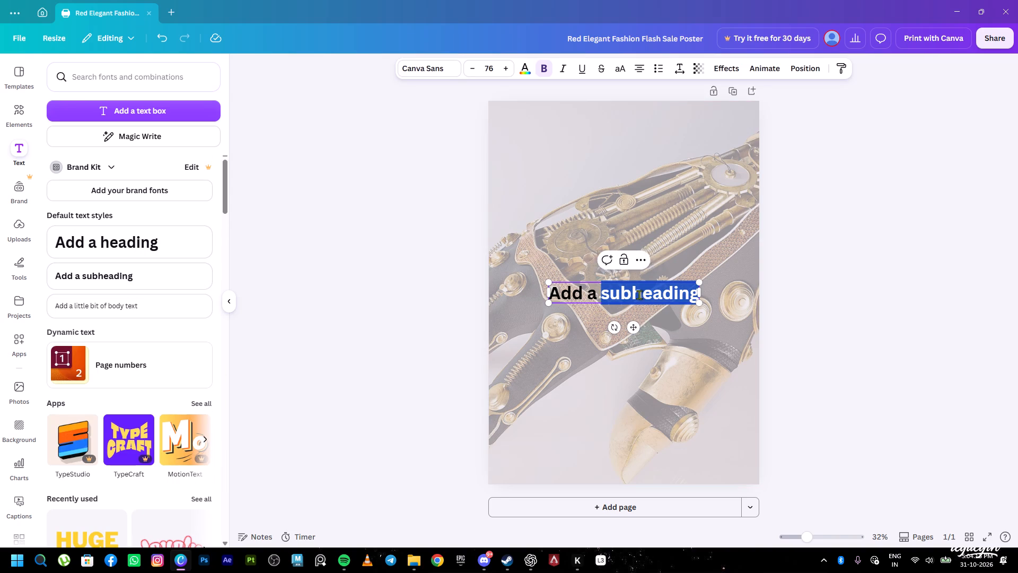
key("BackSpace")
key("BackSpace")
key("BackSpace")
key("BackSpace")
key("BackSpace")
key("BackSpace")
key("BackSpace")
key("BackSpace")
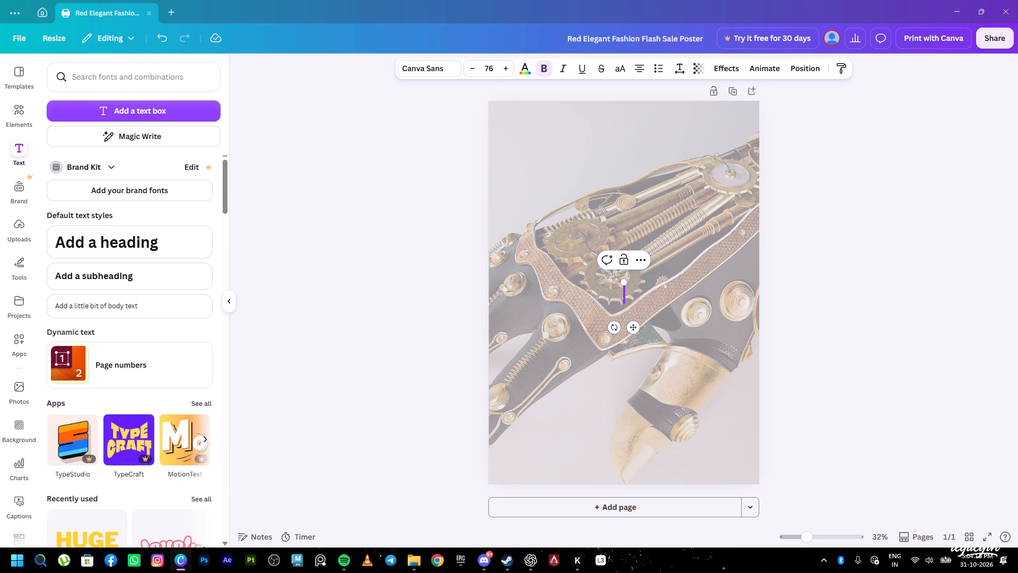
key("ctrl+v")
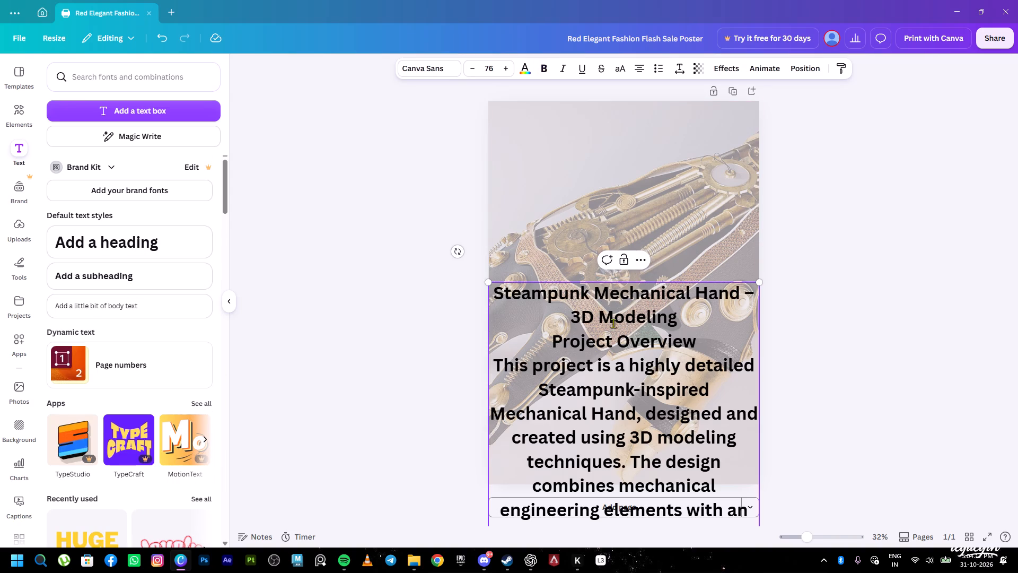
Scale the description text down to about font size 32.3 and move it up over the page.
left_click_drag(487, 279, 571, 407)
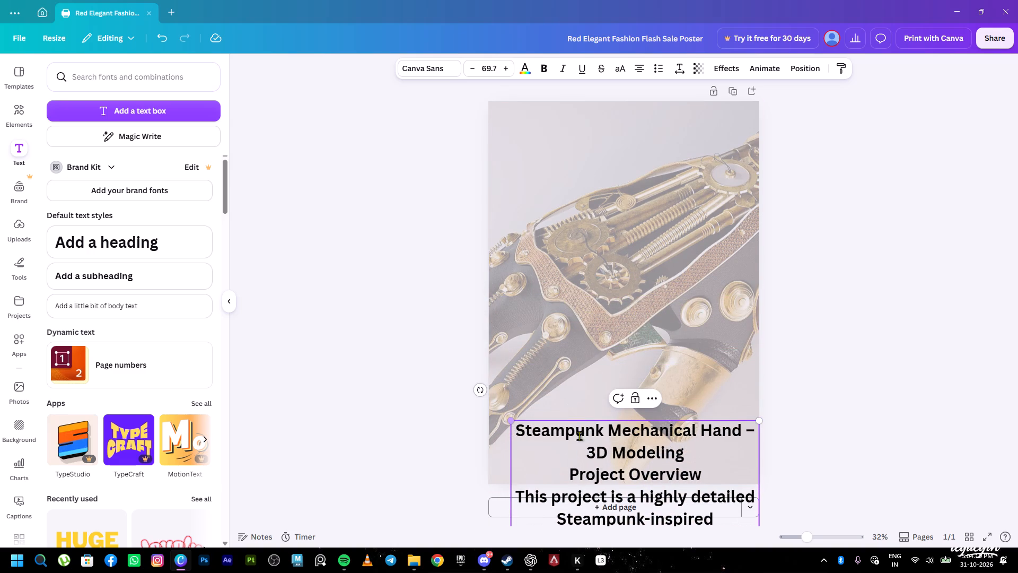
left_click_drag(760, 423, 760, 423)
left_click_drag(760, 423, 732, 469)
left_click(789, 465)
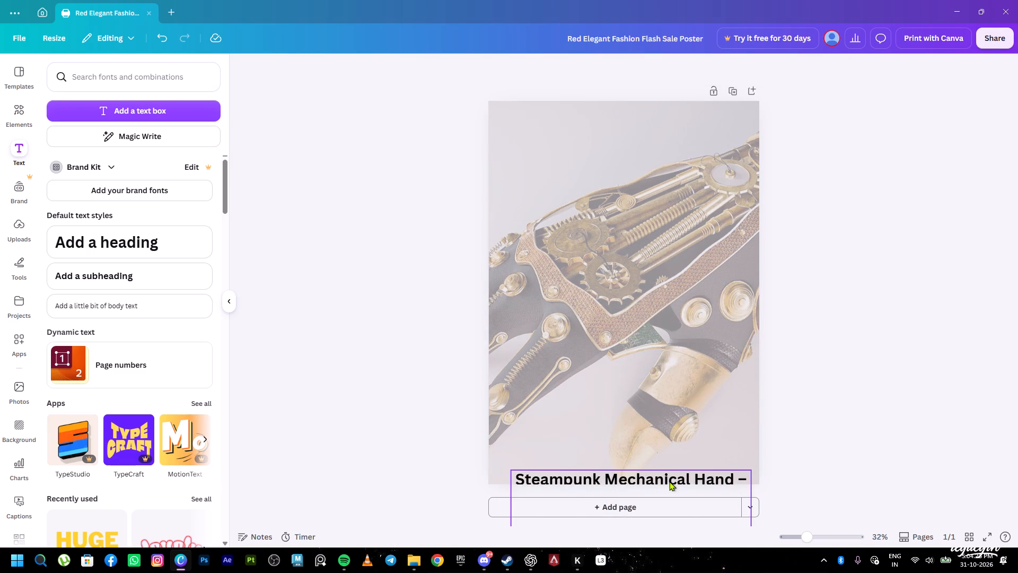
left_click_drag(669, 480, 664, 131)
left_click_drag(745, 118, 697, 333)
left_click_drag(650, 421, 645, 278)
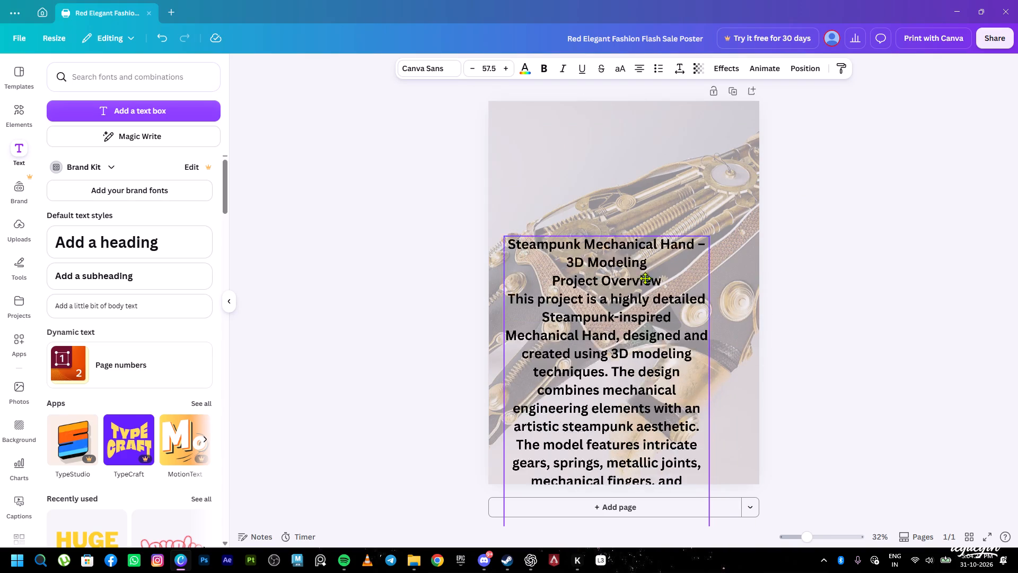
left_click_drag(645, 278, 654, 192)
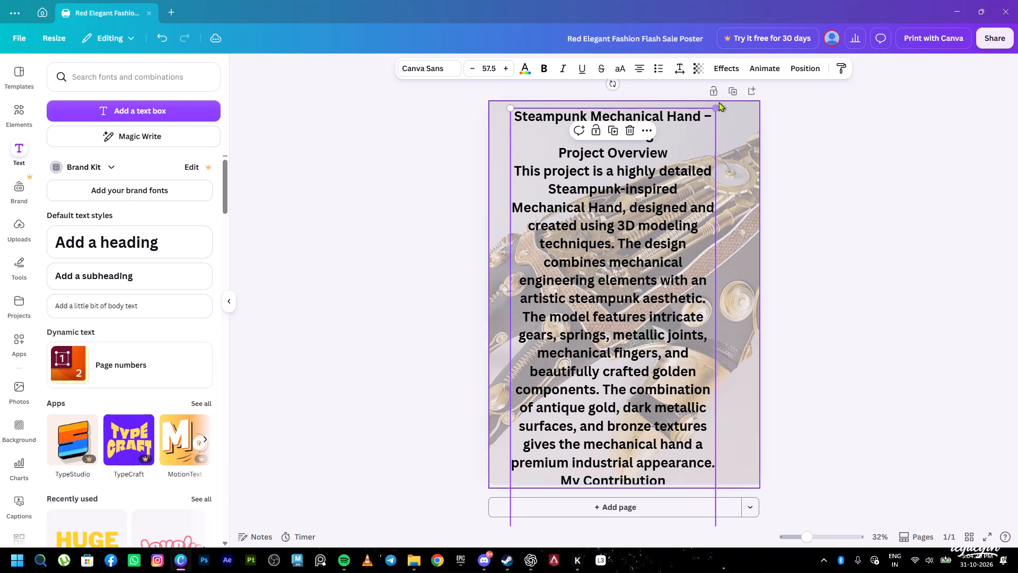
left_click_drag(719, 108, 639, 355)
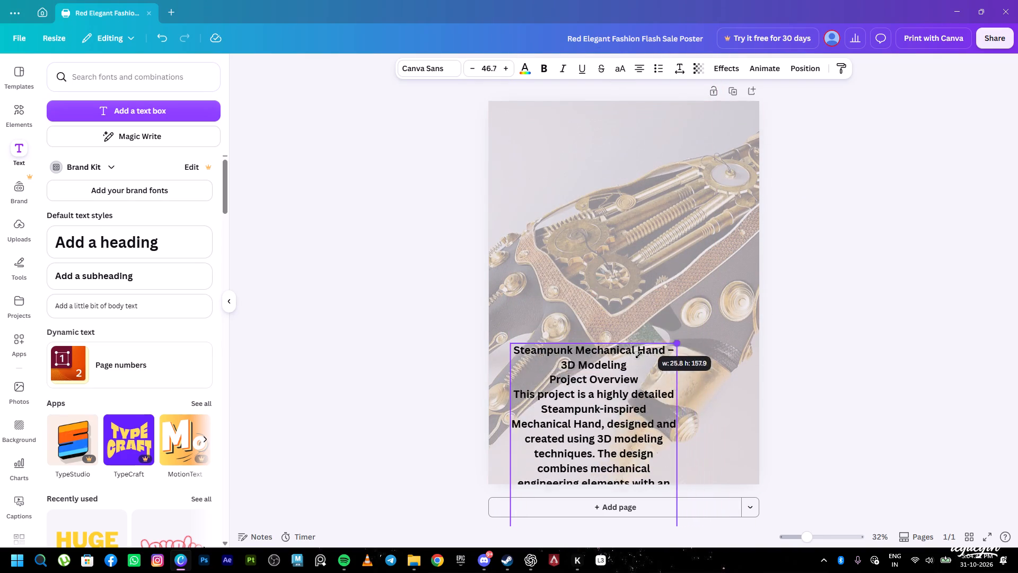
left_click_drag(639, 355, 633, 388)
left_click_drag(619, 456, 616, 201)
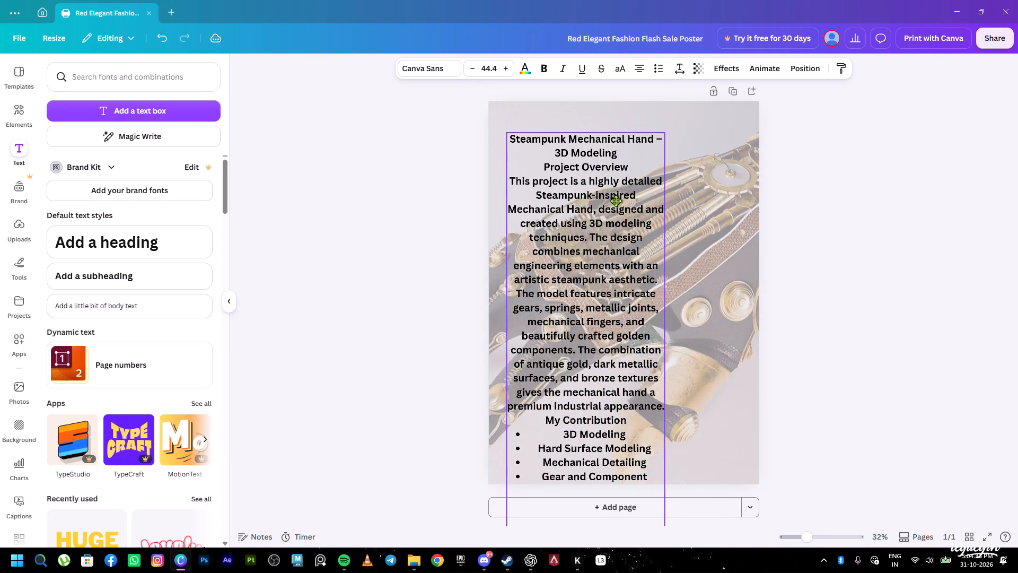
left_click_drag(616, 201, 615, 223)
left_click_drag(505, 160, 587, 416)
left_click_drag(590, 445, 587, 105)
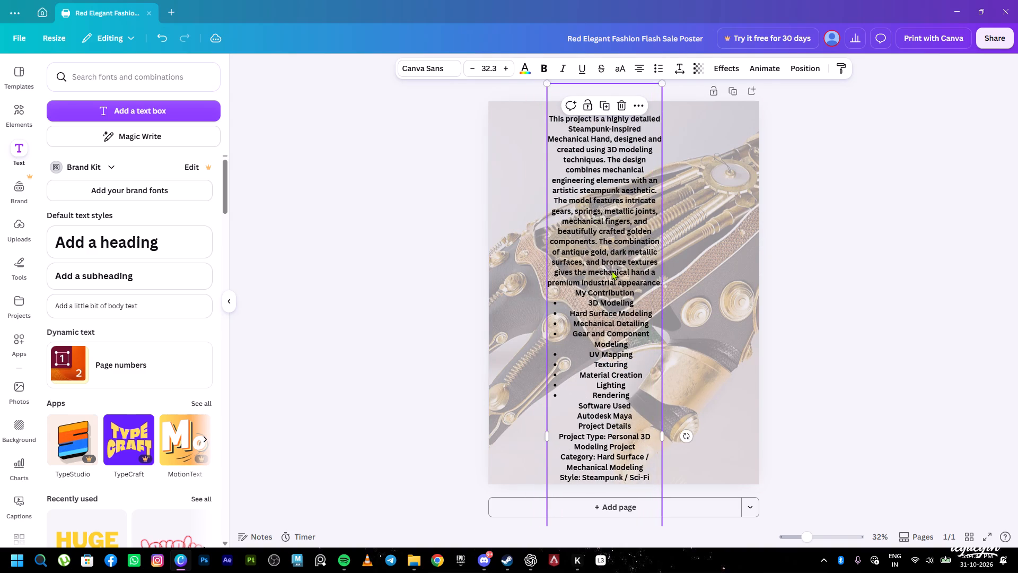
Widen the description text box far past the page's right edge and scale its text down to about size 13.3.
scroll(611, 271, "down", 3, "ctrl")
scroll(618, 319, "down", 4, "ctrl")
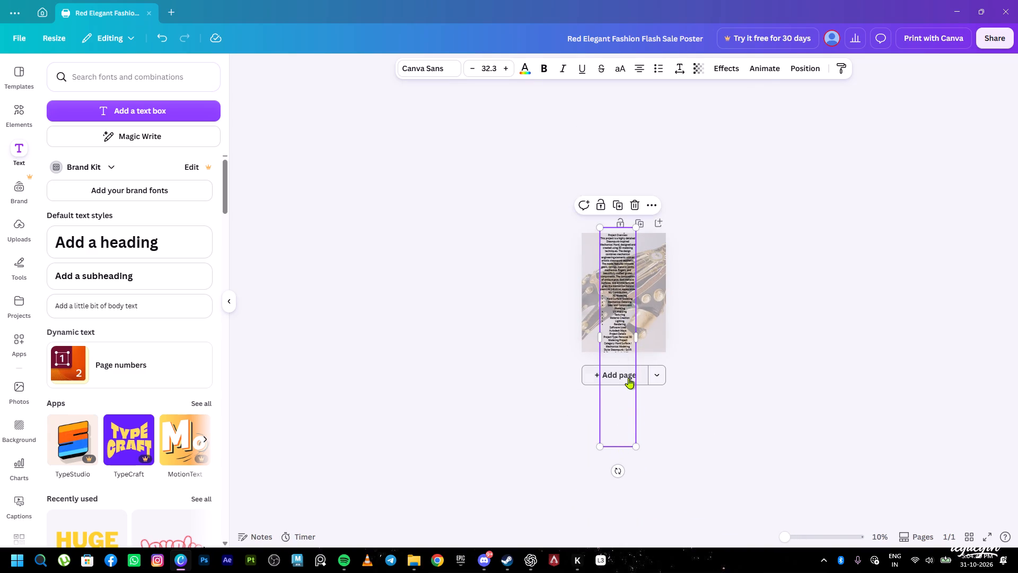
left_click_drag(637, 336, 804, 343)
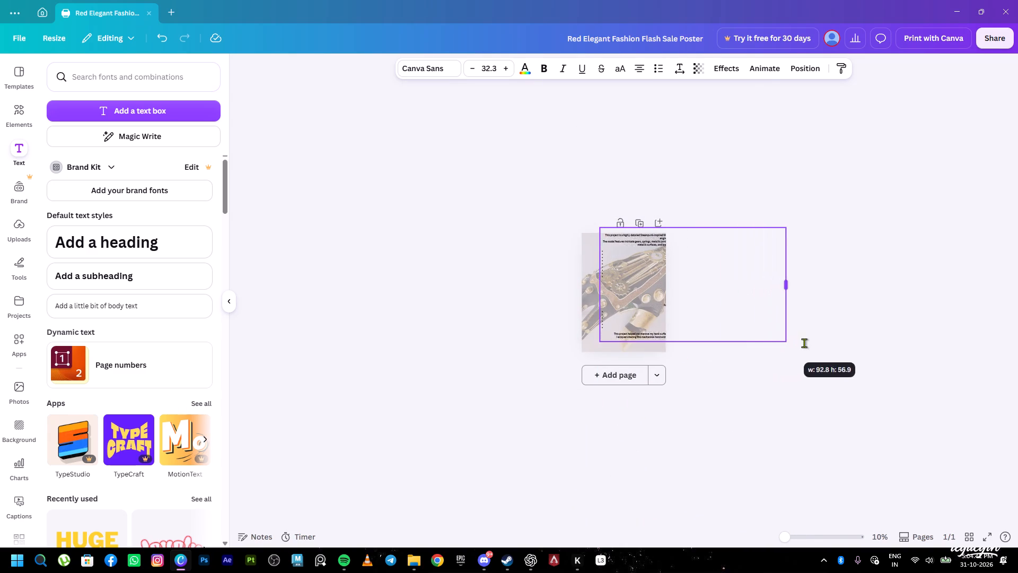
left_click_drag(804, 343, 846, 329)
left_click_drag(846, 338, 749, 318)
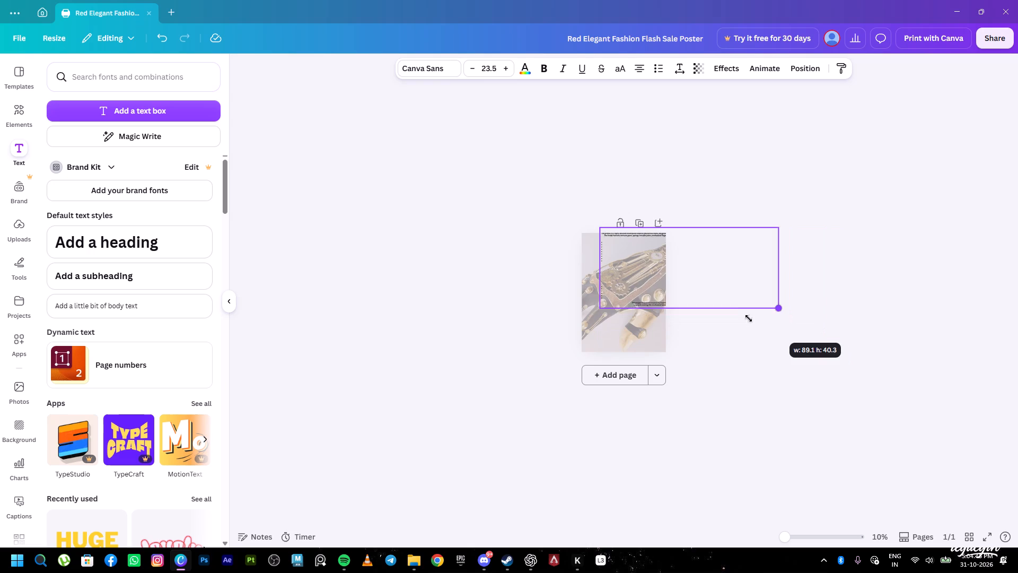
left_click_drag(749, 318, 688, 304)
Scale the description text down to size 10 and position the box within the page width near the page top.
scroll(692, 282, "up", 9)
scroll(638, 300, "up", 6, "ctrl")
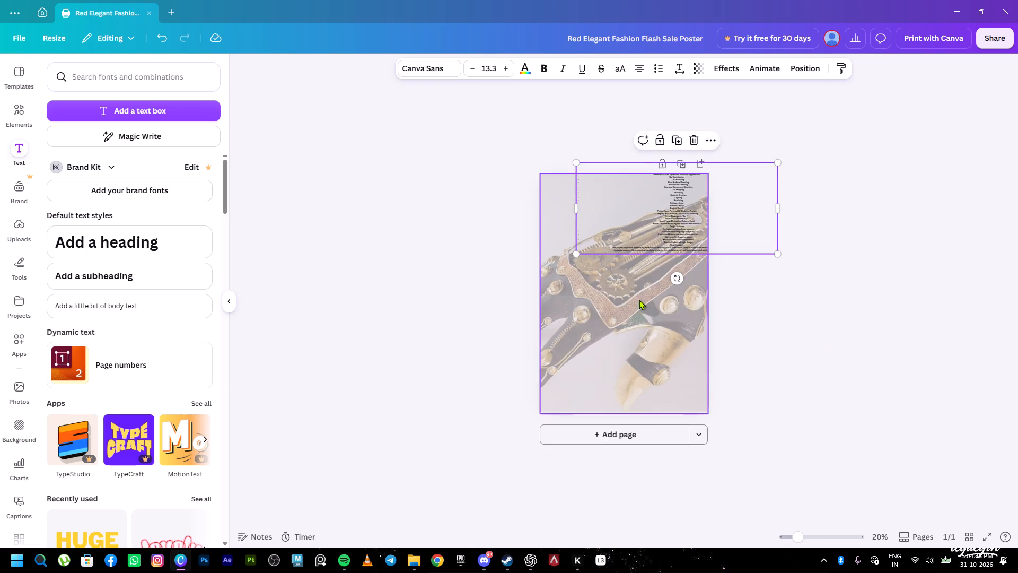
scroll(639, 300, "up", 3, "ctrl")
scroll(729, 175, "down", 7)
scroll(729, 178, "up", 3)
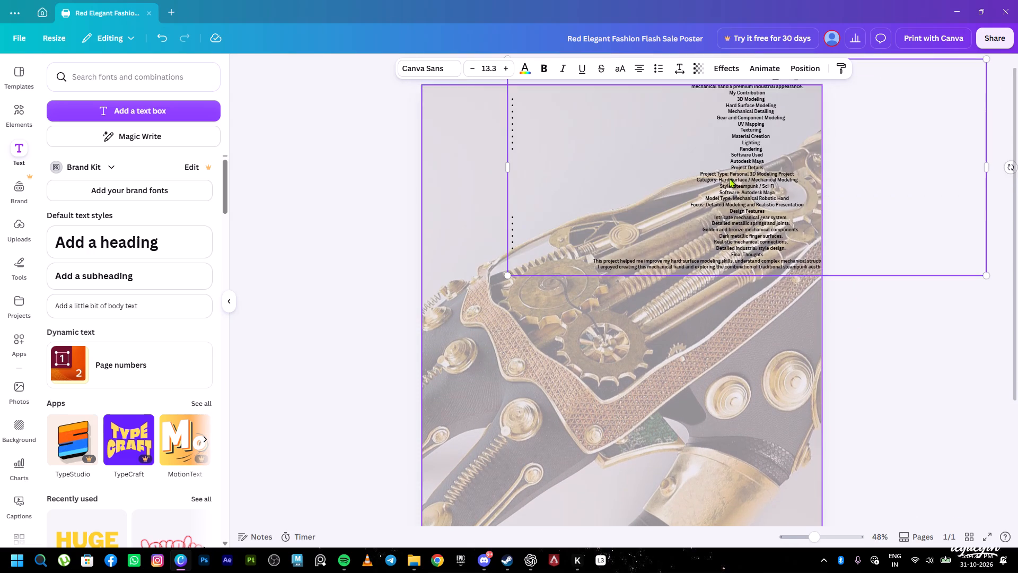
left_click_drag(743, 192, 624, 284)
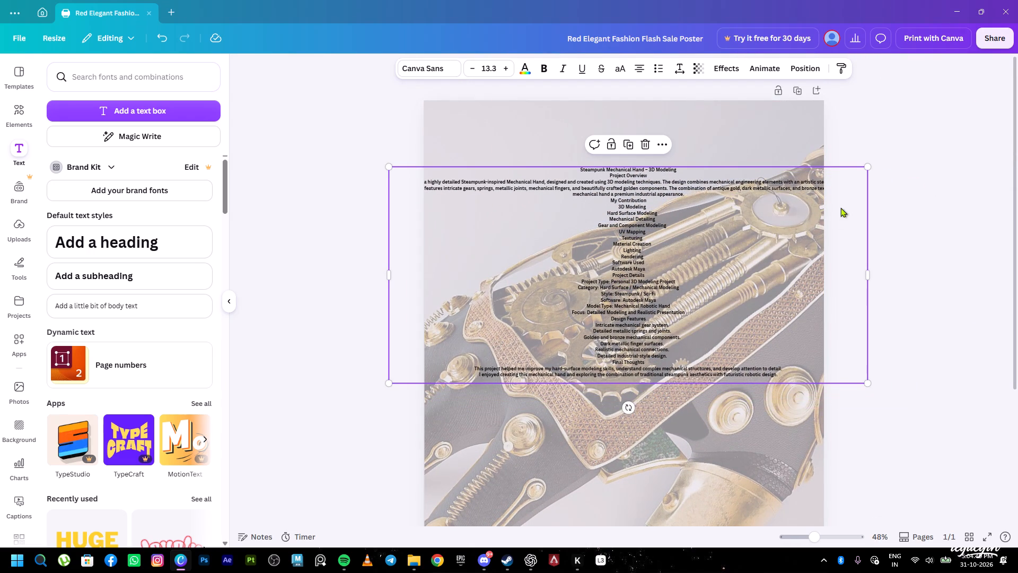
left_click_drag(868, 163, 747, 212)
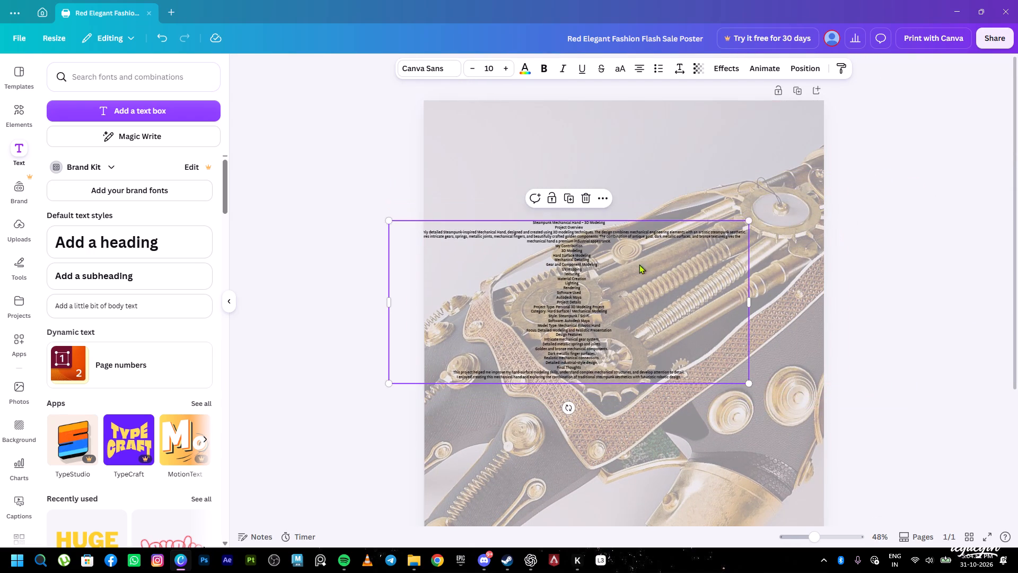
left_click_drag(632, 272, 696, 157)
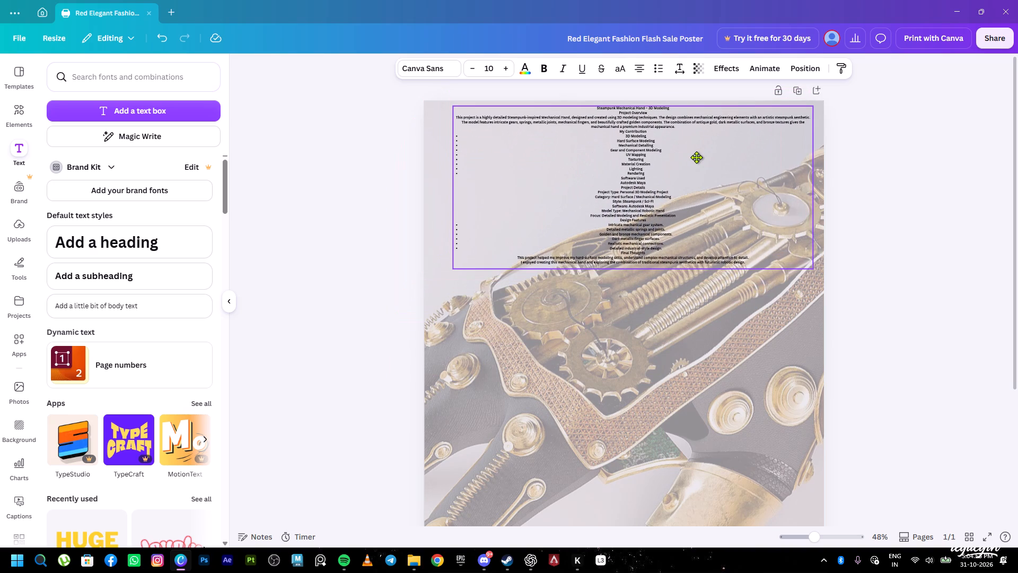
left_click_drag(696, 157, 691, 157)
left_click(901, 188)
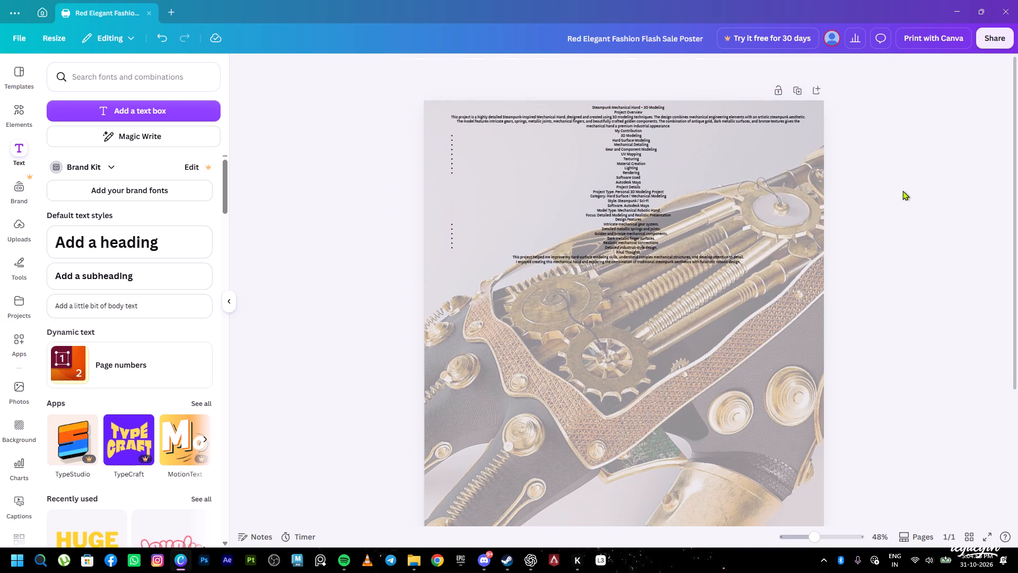
Examine the description text on the poster up close for layout and legibility.
left_click(640, 209)
scroll(621, 166, "up", 5)
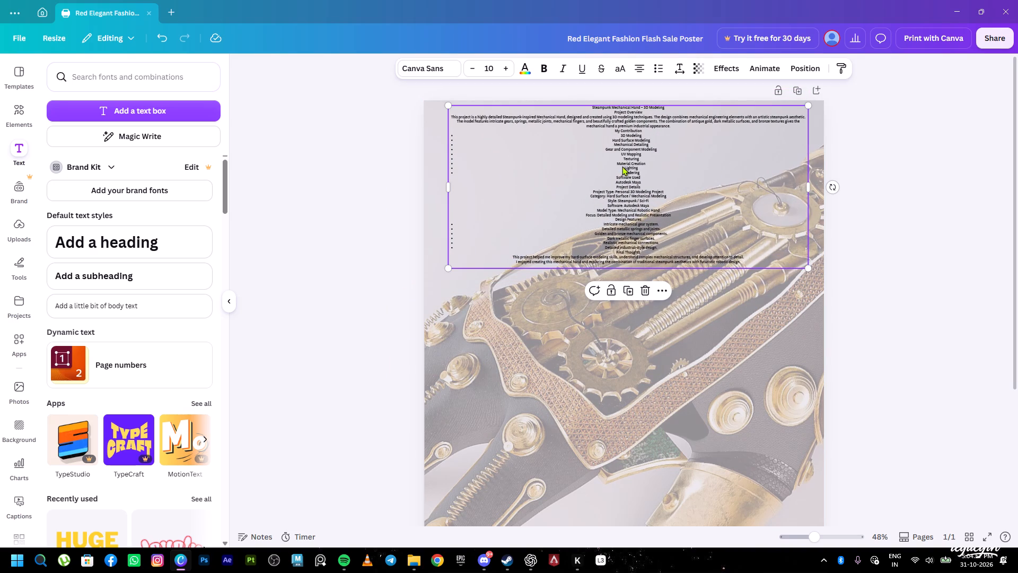
scroll(629, 199, "up", 7, "ctrl")
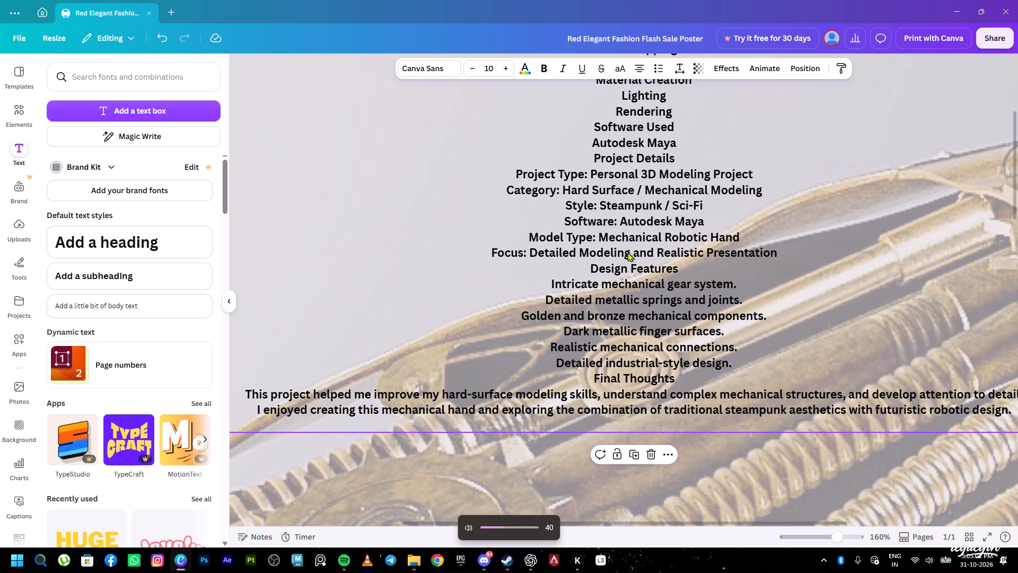
scroll(638, 234, "up", 4)
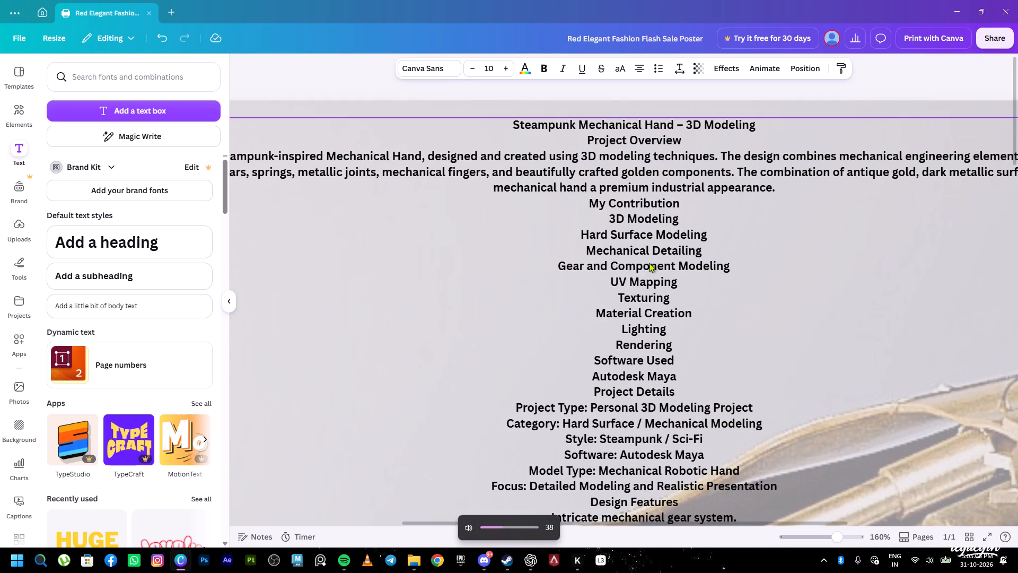
scroll(727, 249, "down", 3)
scroll(721, 258, "up", 2)
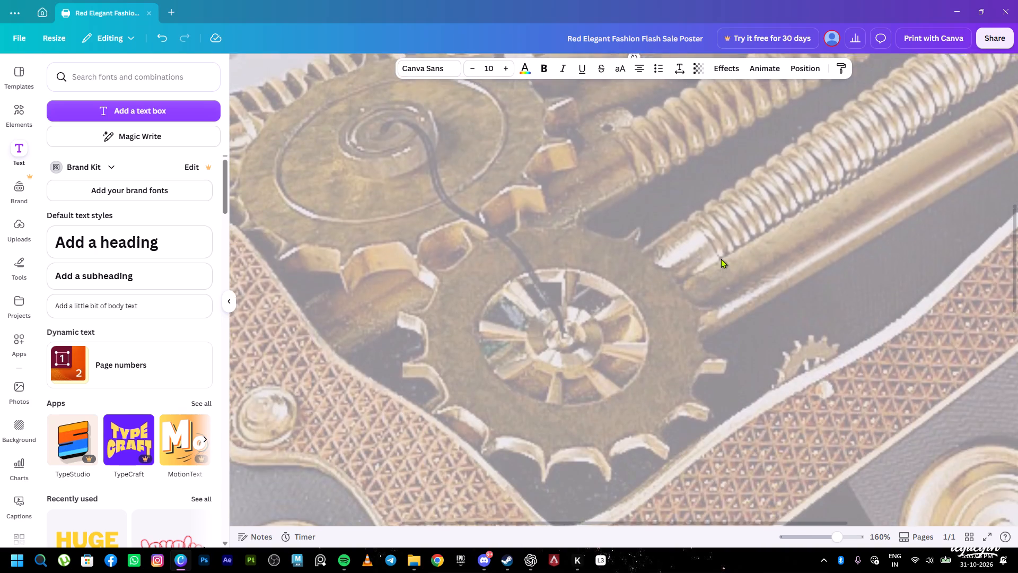
scroll(721, 258, "down", 8, "ctrl")
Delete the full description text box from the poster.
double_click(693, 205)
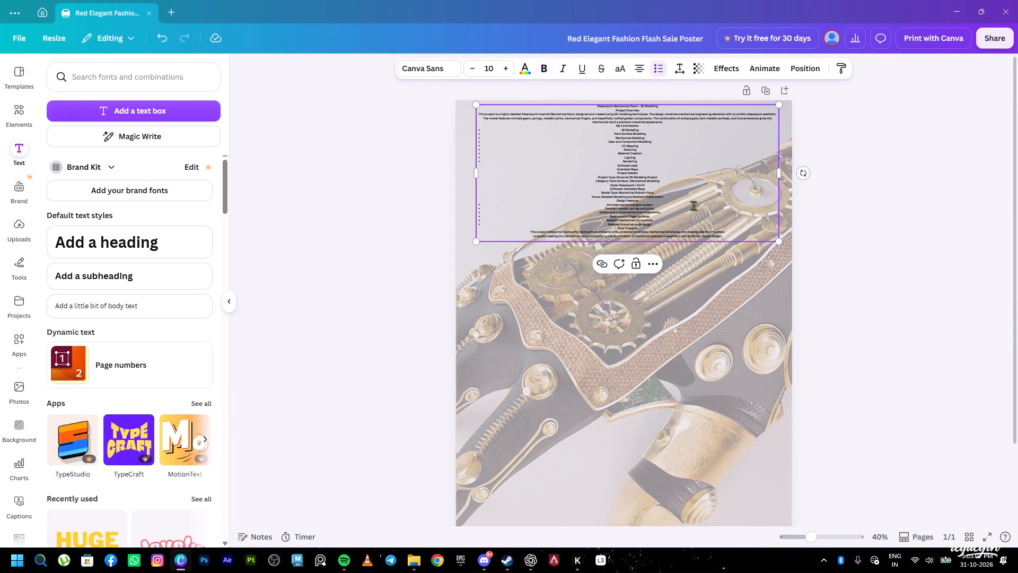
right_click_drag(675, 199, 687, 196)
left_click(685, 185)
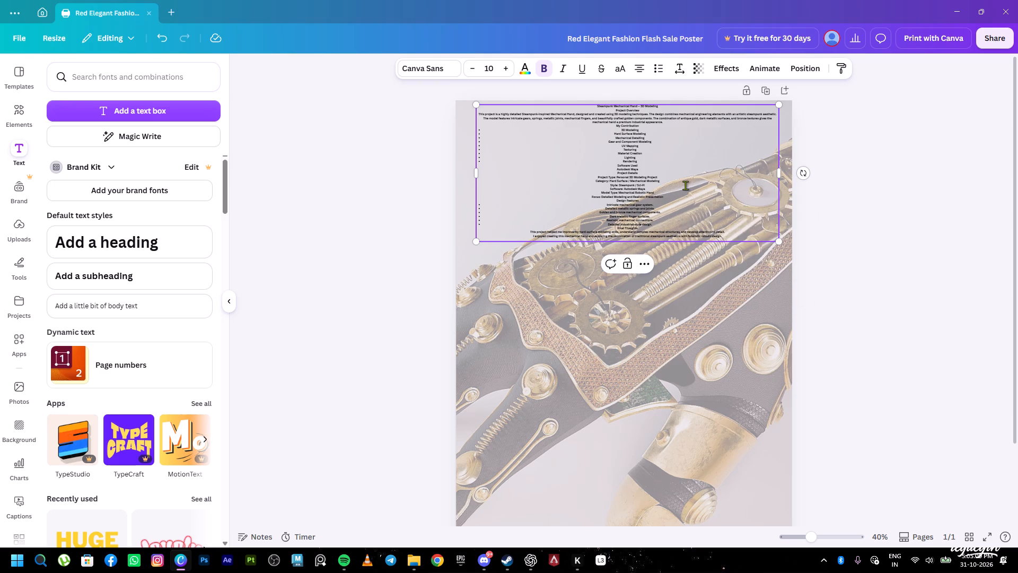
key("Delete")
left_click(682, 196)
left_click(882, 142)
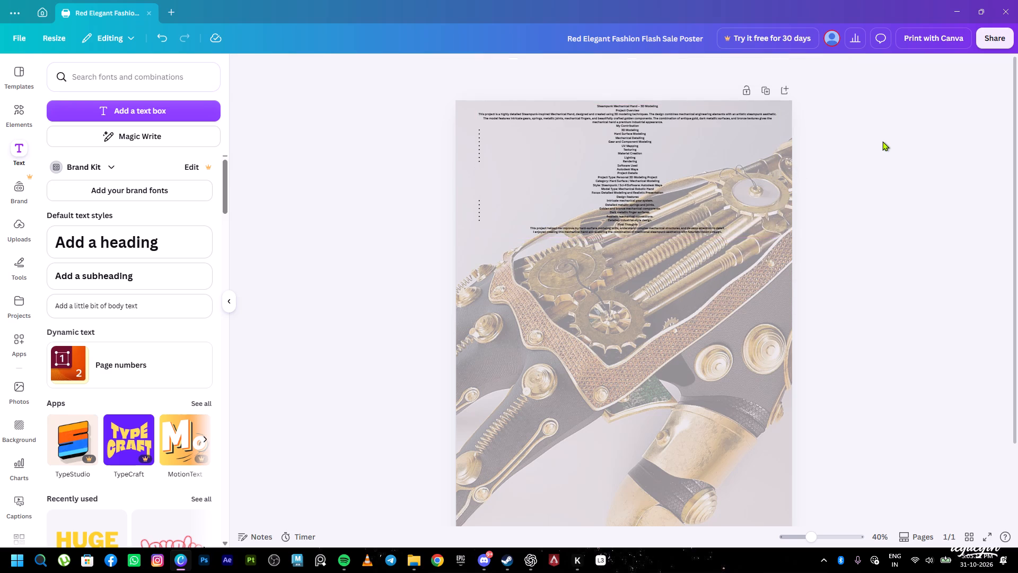
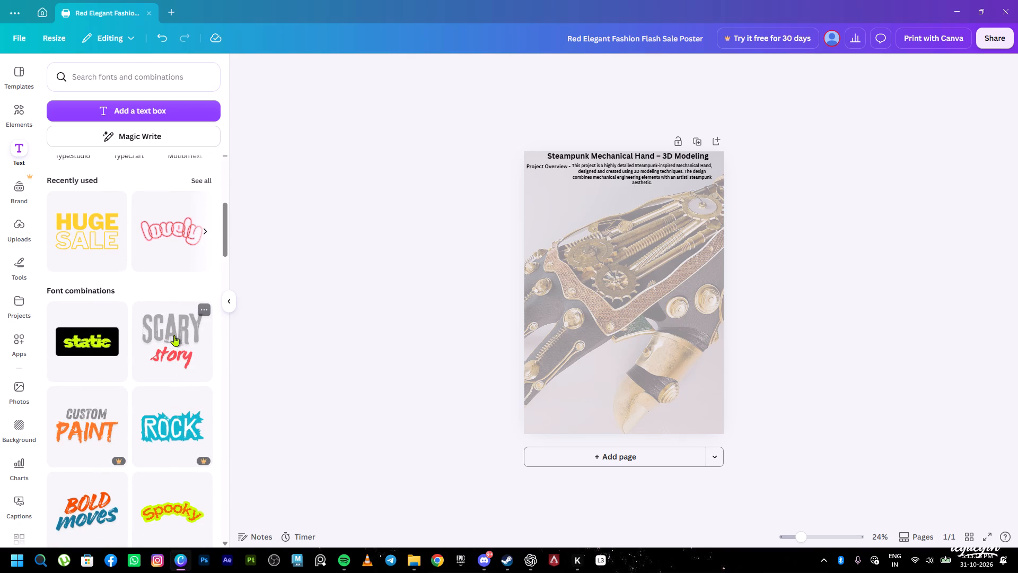
scroll(174, 335, "down", 4)
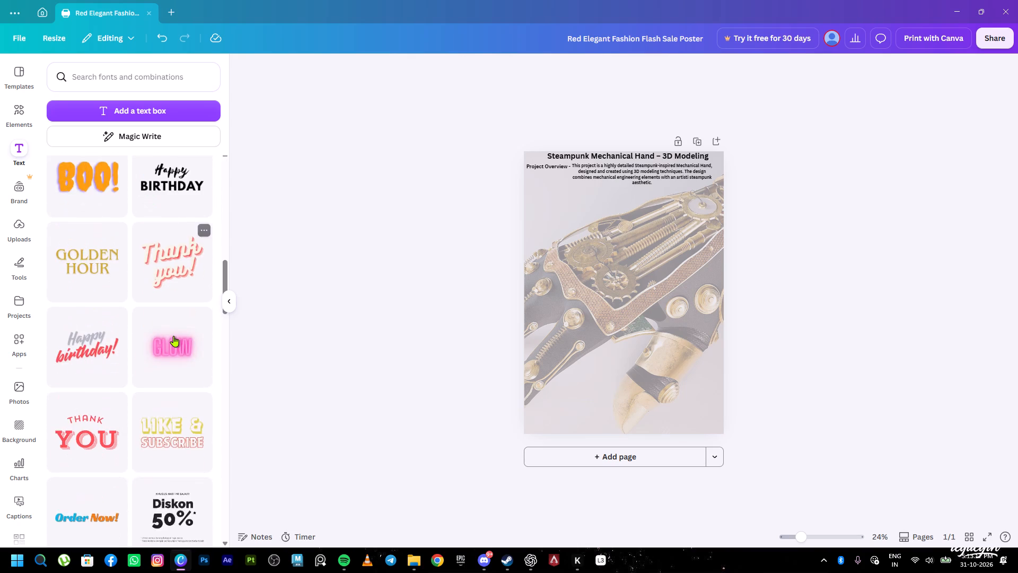
scroll(173, 336, "down", 5)
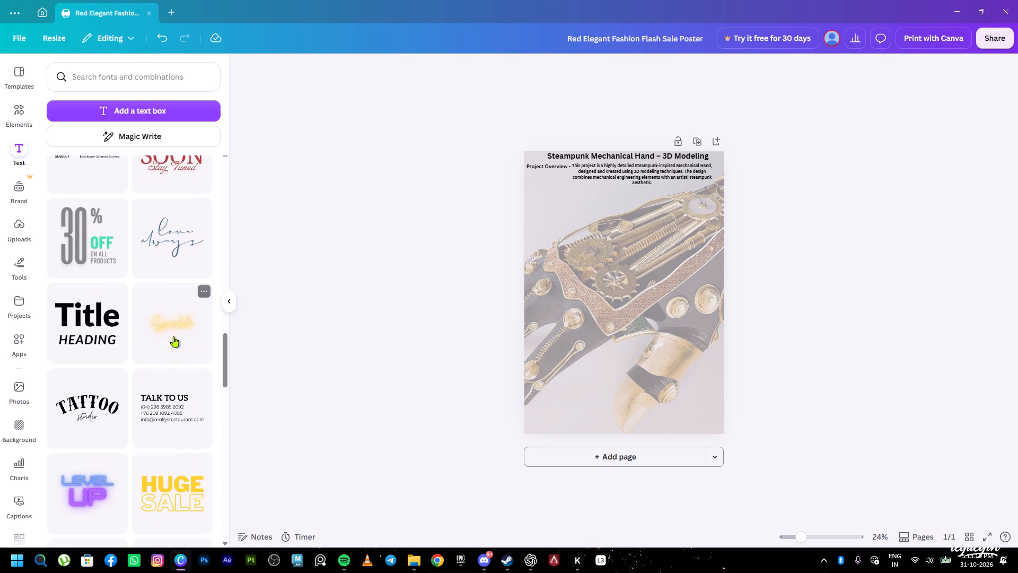
scroll(173, 336, "down", 3)
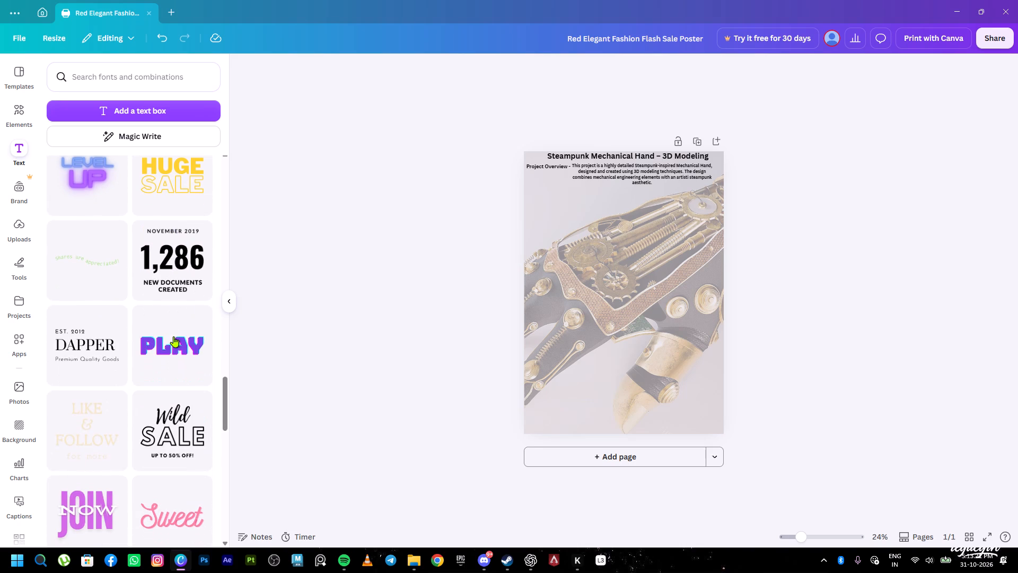
left_click(93, 349)
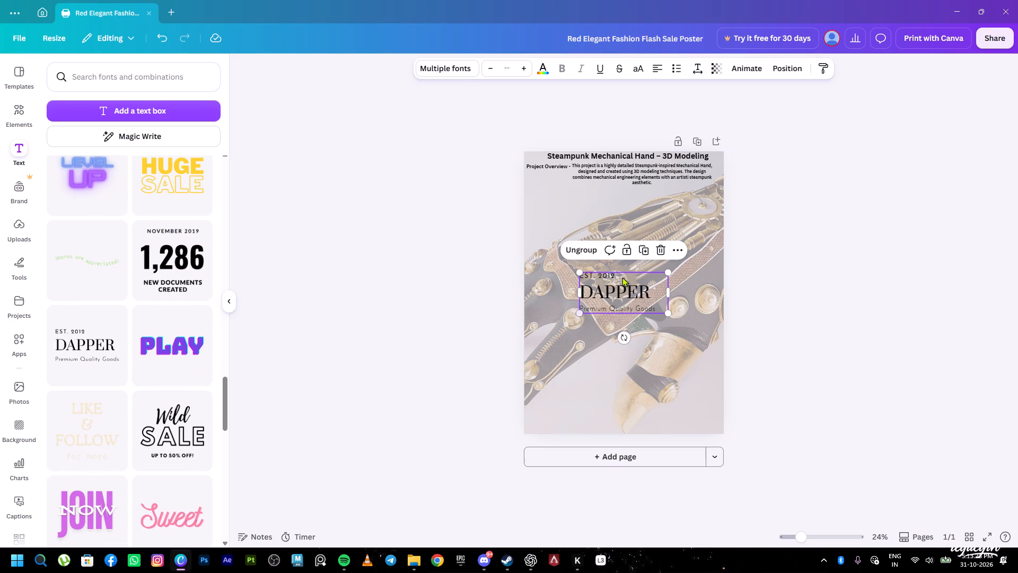
Clear the "EST. 2012" and "Premium Quality Goods" lines and replace "DAPPER" with the copied "Project Details" heading.
double_click(621, 274)
key("BackSpace")
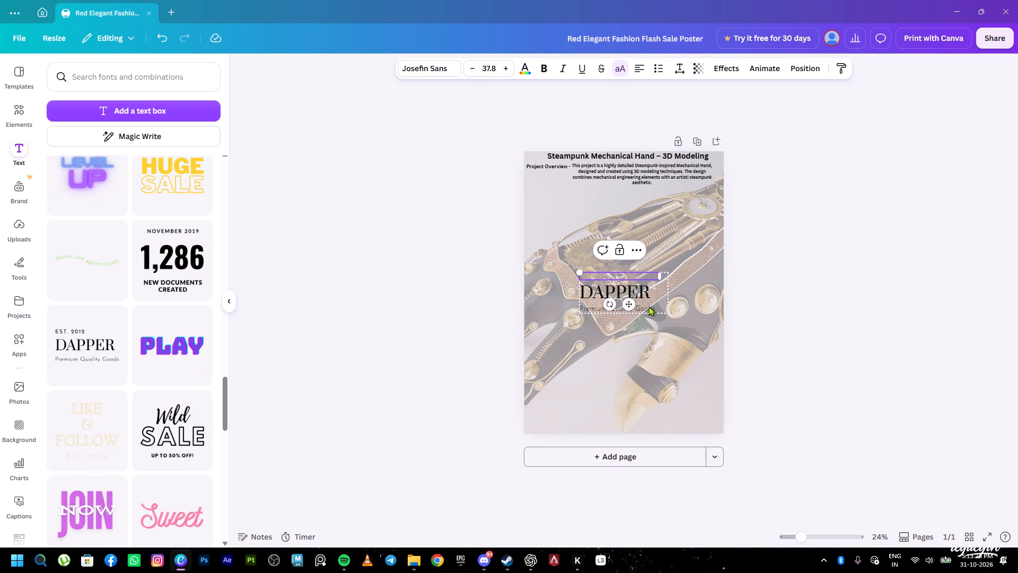
left_click(648, 306)
key("BackSpace")
double_click(640, 291)
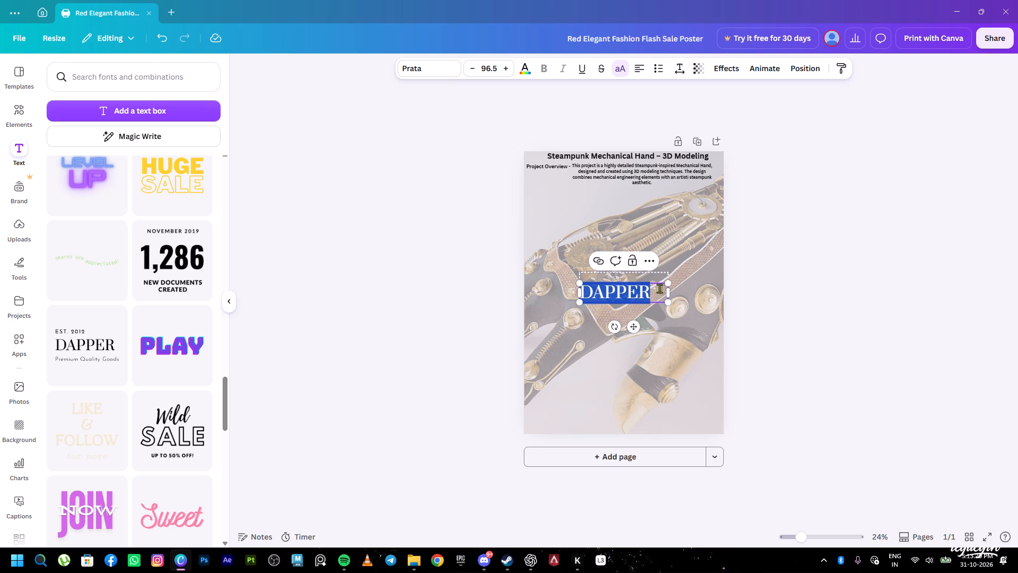
key("ctrl+v")
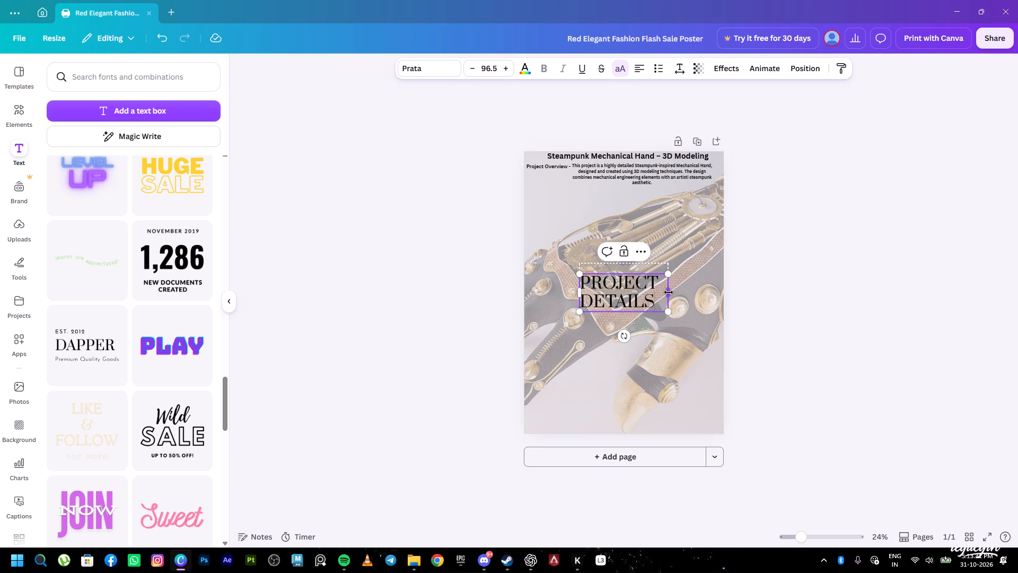
Shrink the Project Details heading to font size 67.6 and widen its text box so it fits on one line.
left_click_drag(668, 292, 706, 291)
left_click_drag(671, 315, 645, 302)
left_click_drag(642, 291, 701, 288)
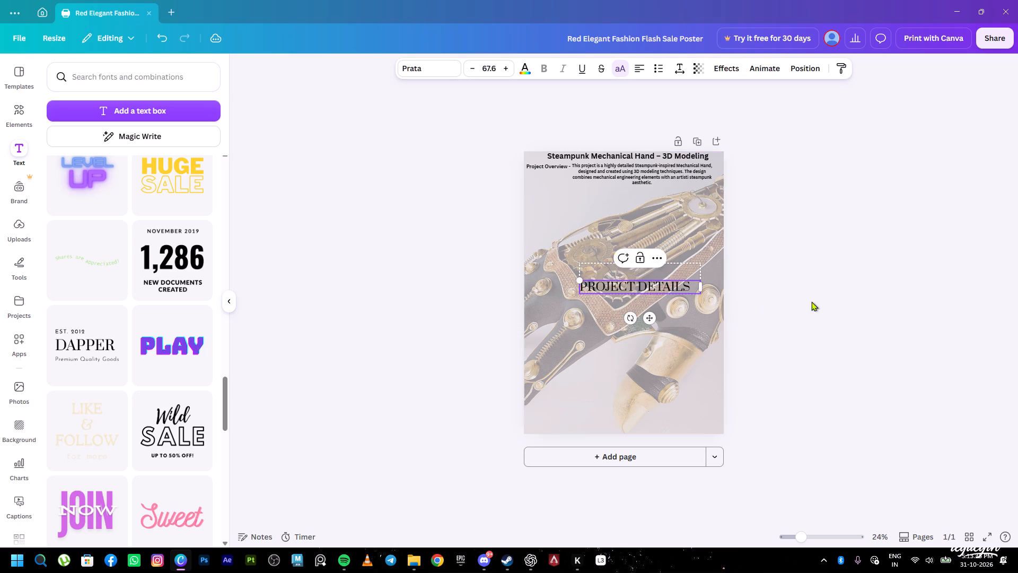
left_click(811, 301)
Move the Project Details heading up over the hand's gears, aligning its left edge with the overview description text.
left_click_drag(639, 288, 601, 264)
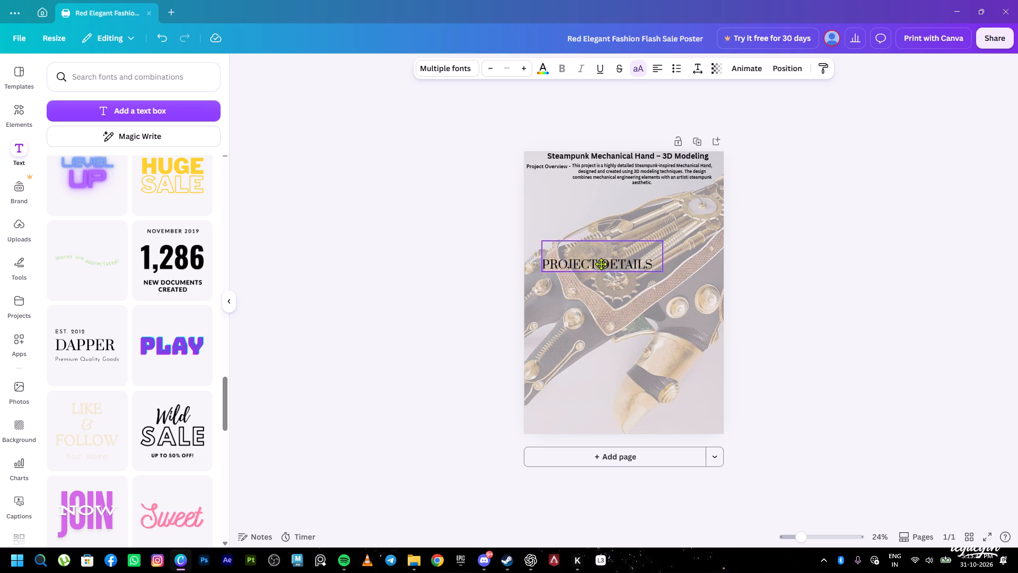
left_click_drag(601, 264, 624, 248)
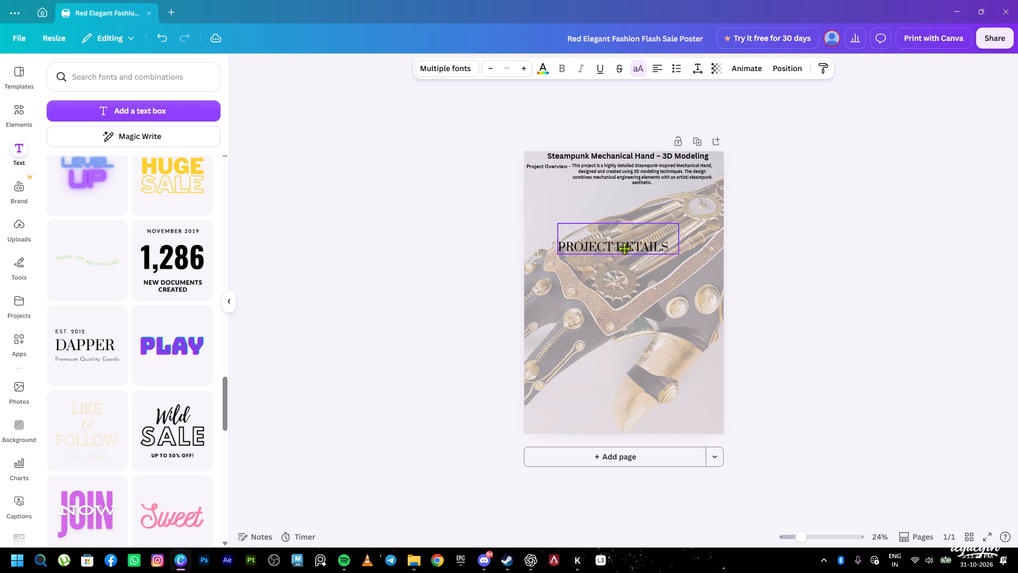
left_click_drag(624, 248, 630, 261)
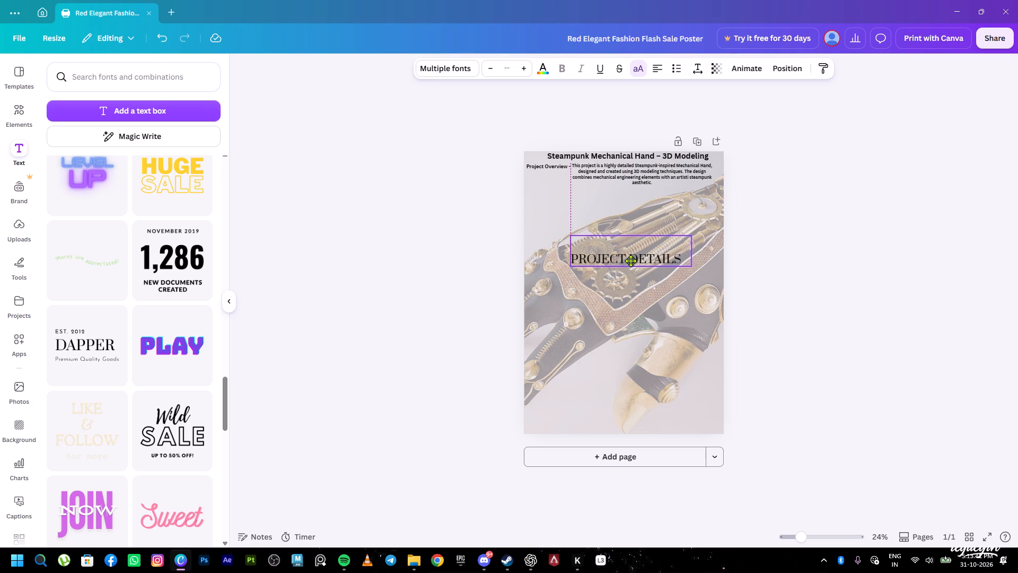
left_click_drag(630, 261, 632, 263)
left_click(633, 263)
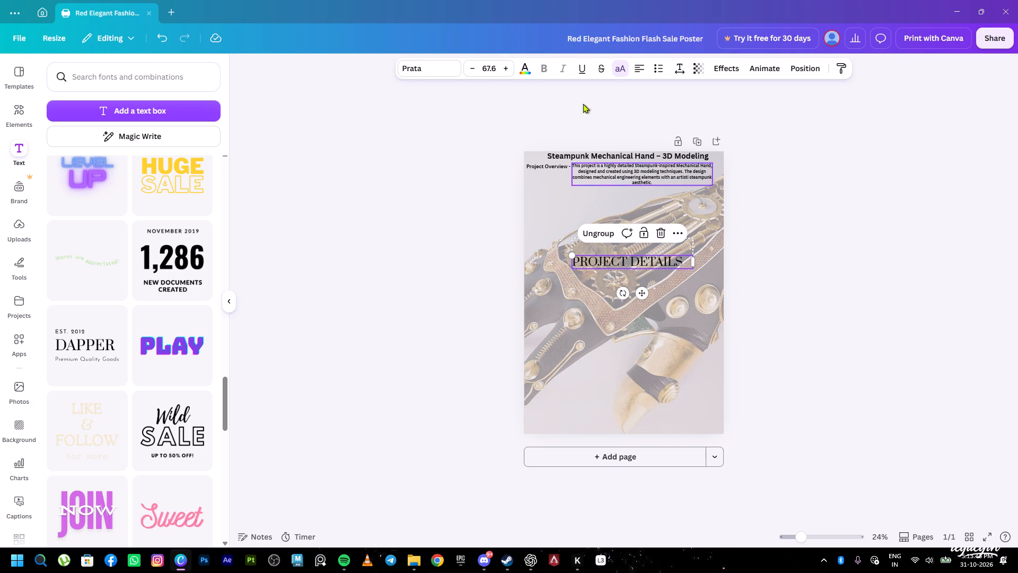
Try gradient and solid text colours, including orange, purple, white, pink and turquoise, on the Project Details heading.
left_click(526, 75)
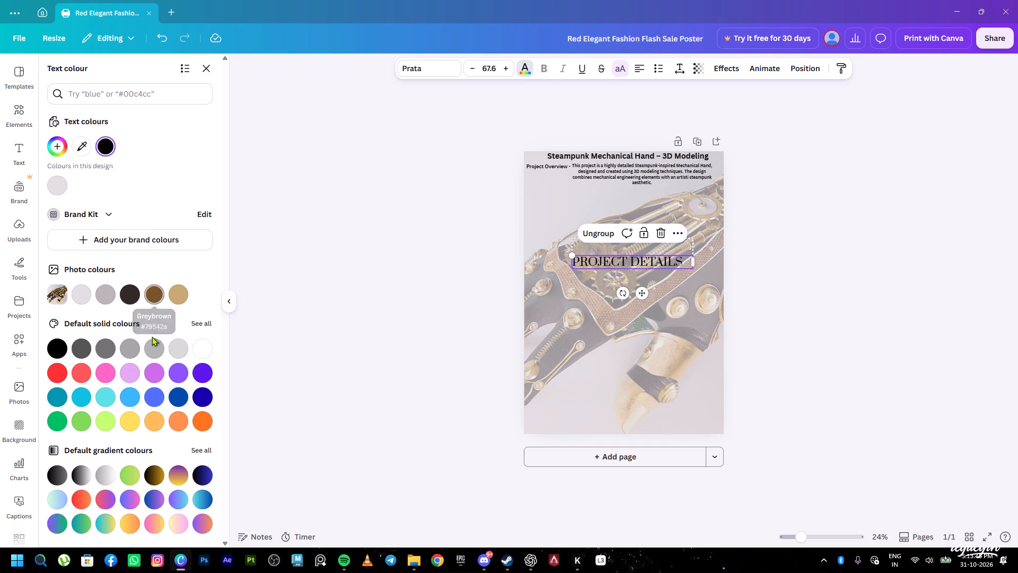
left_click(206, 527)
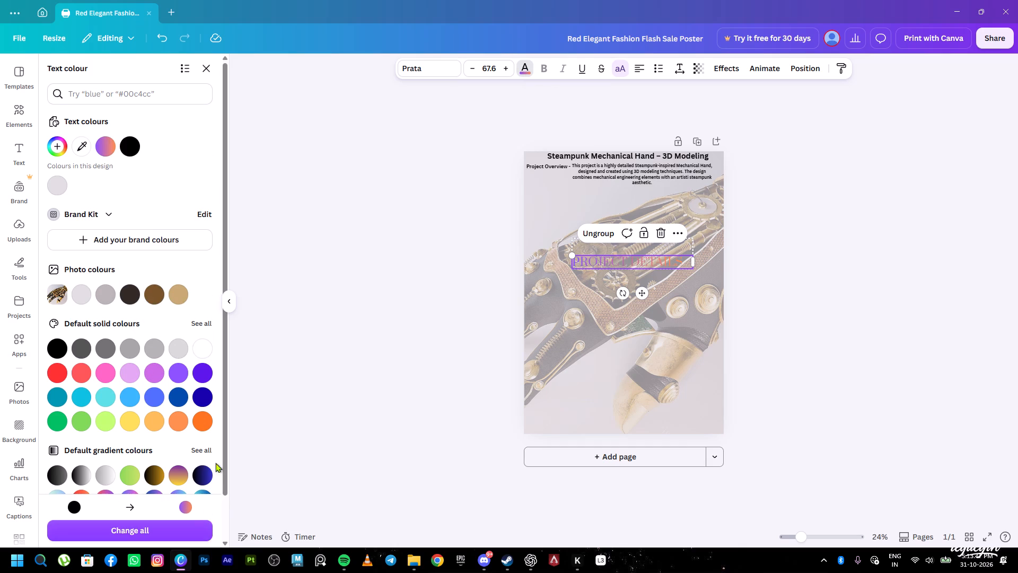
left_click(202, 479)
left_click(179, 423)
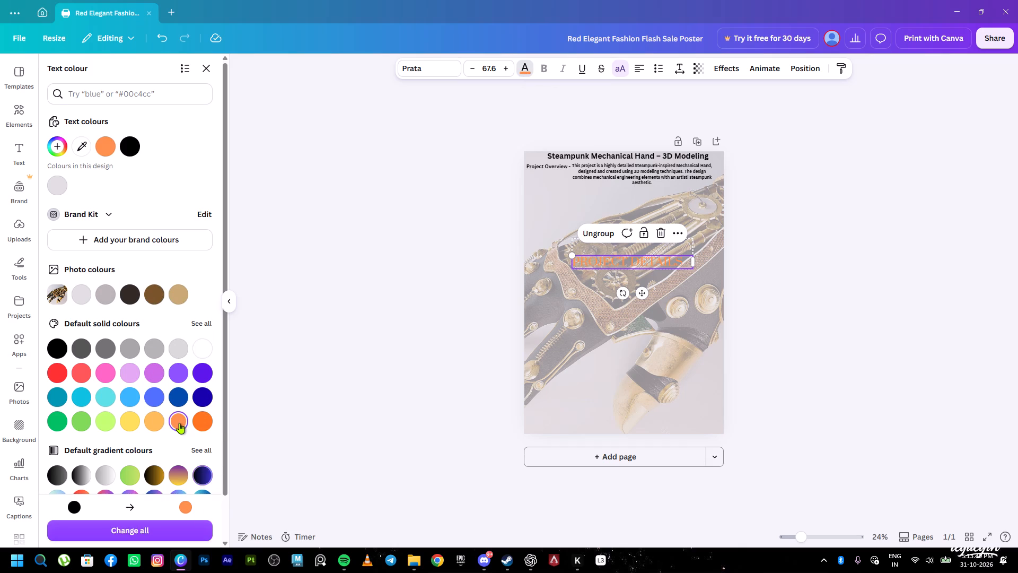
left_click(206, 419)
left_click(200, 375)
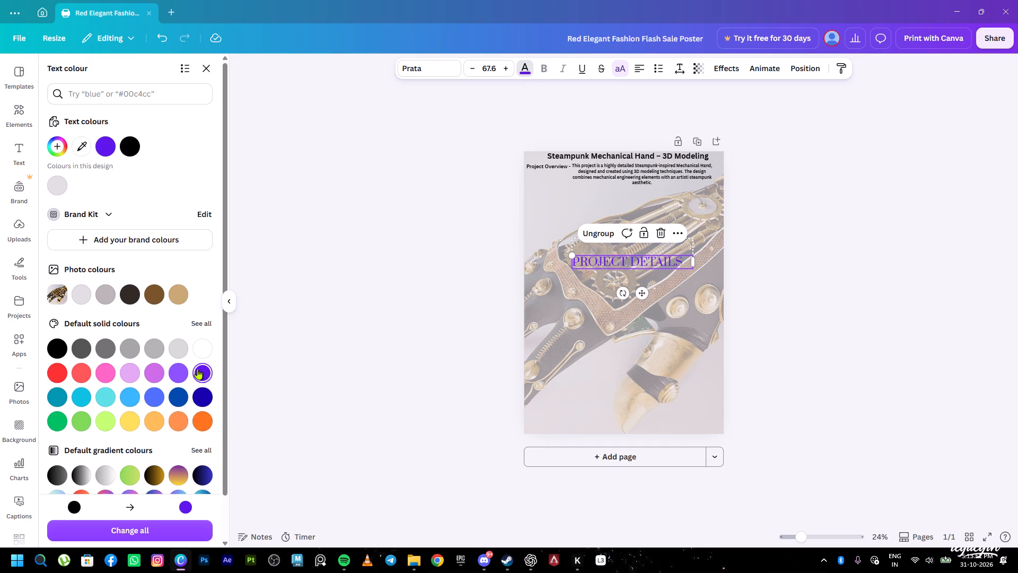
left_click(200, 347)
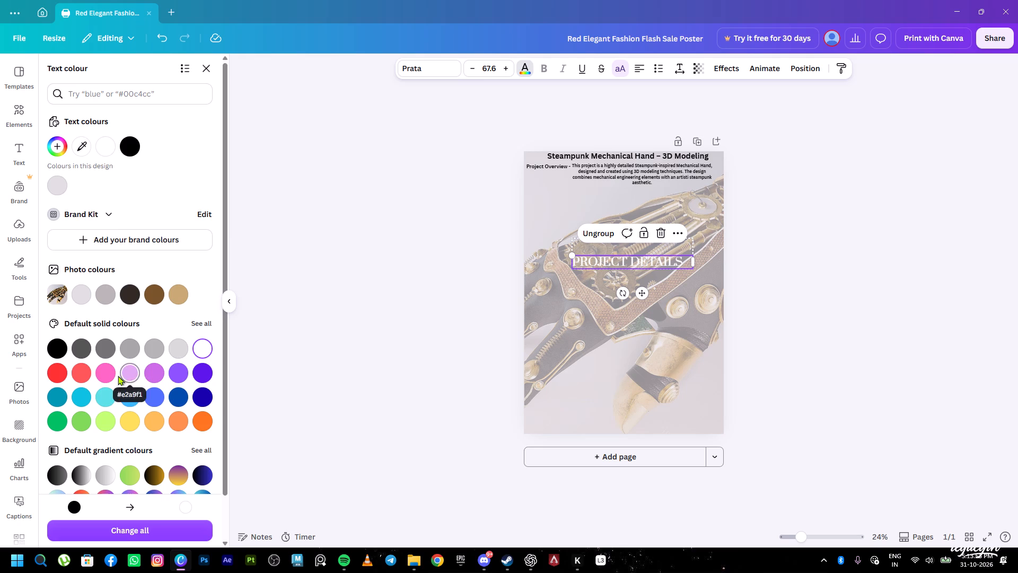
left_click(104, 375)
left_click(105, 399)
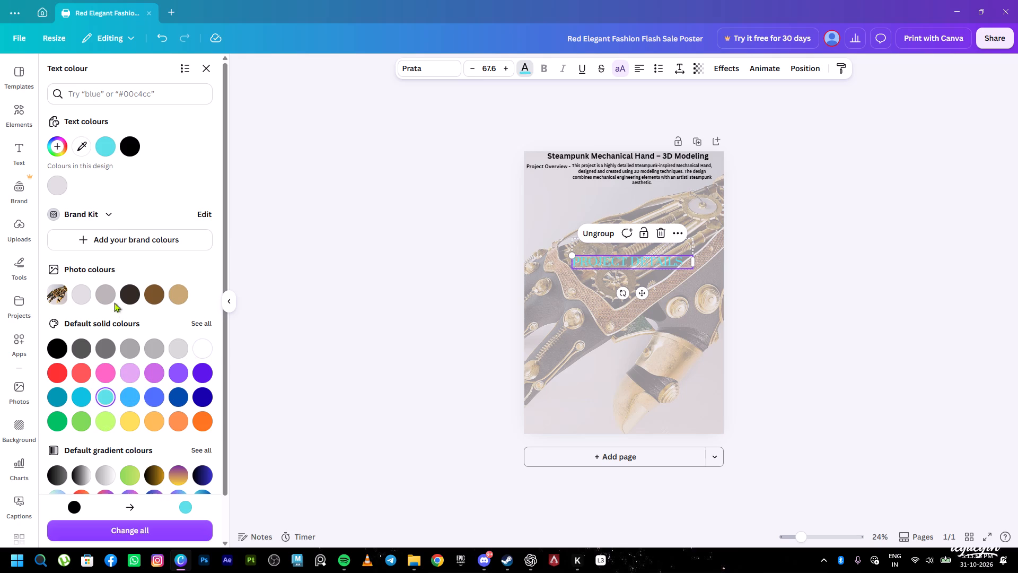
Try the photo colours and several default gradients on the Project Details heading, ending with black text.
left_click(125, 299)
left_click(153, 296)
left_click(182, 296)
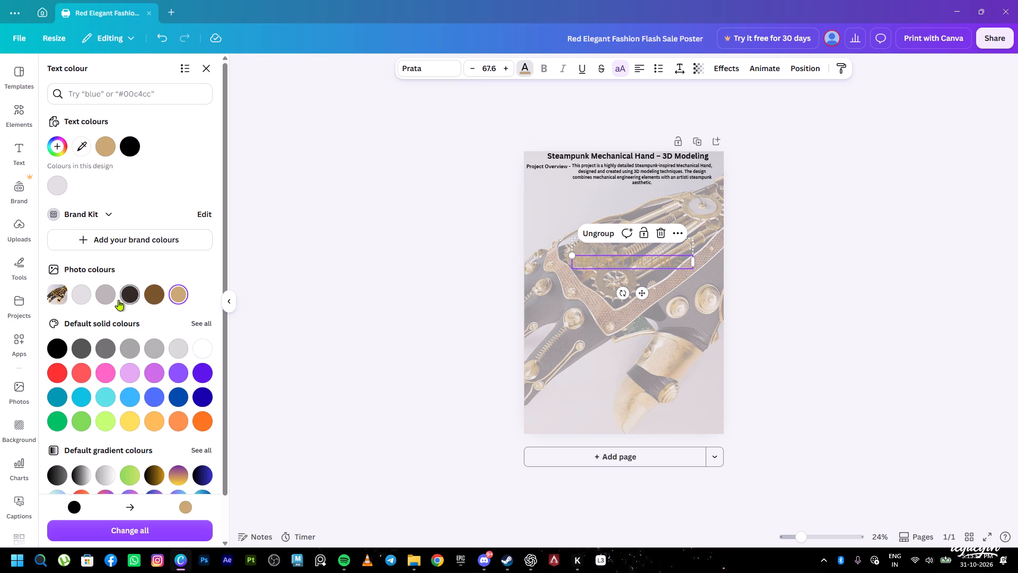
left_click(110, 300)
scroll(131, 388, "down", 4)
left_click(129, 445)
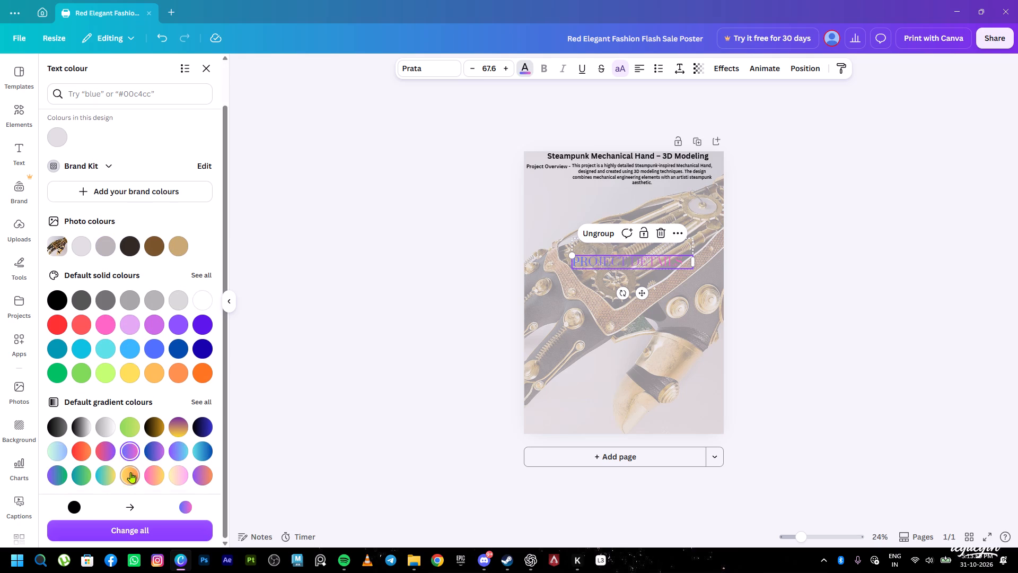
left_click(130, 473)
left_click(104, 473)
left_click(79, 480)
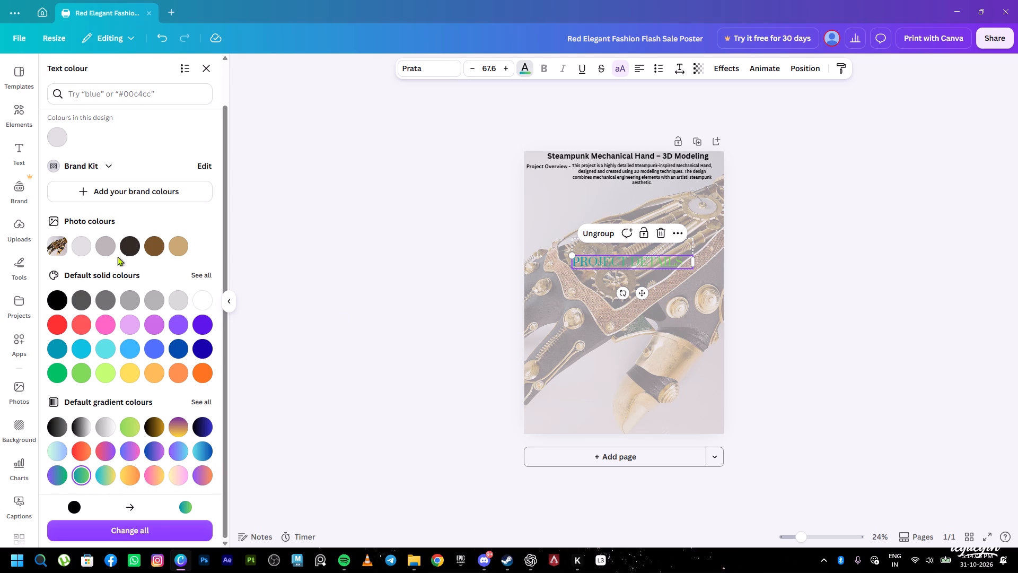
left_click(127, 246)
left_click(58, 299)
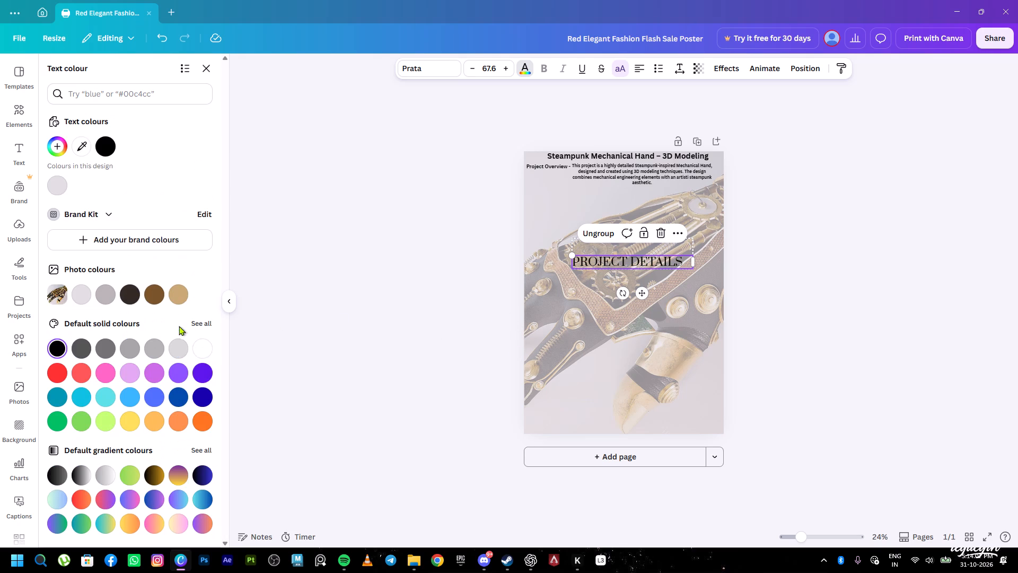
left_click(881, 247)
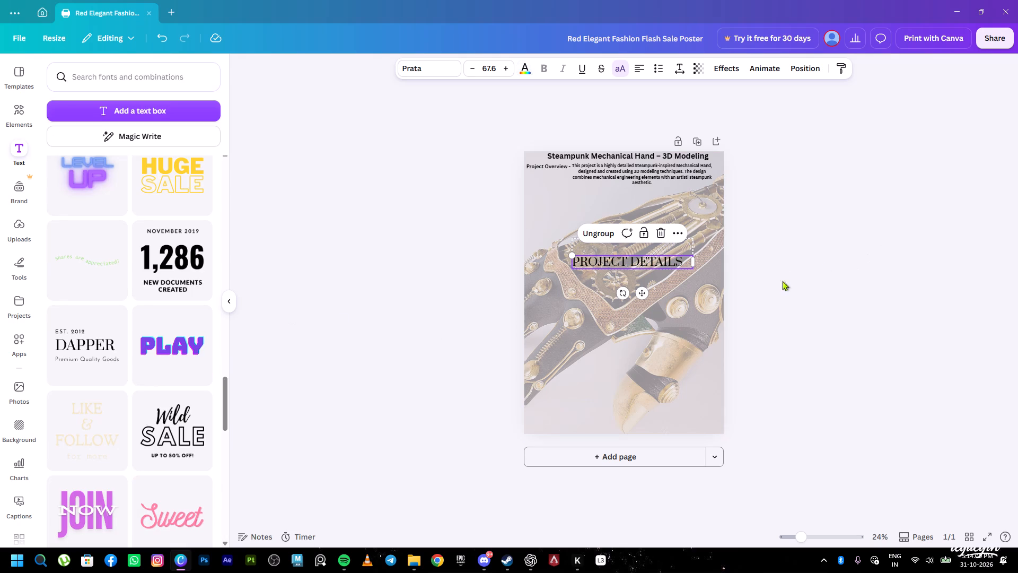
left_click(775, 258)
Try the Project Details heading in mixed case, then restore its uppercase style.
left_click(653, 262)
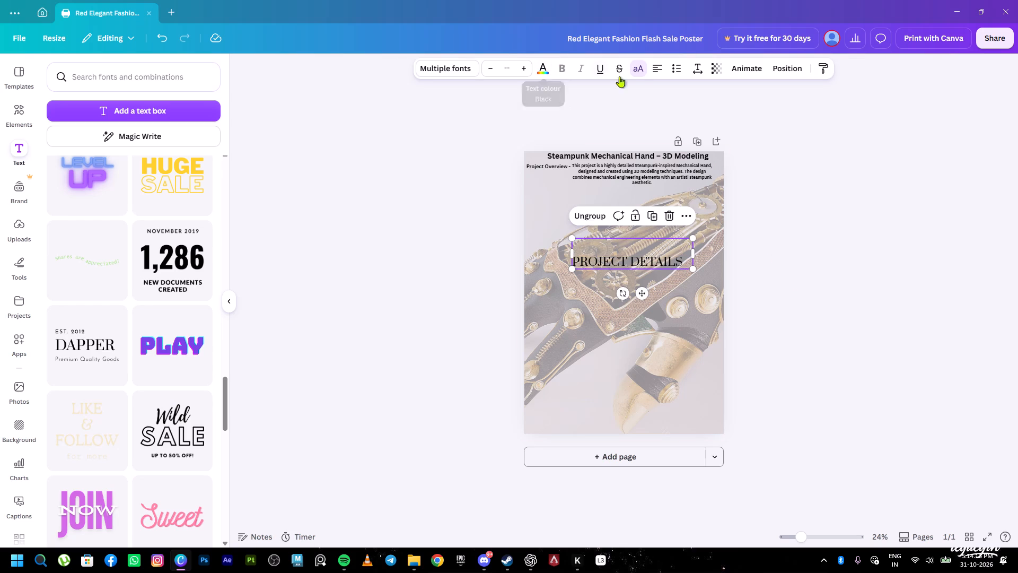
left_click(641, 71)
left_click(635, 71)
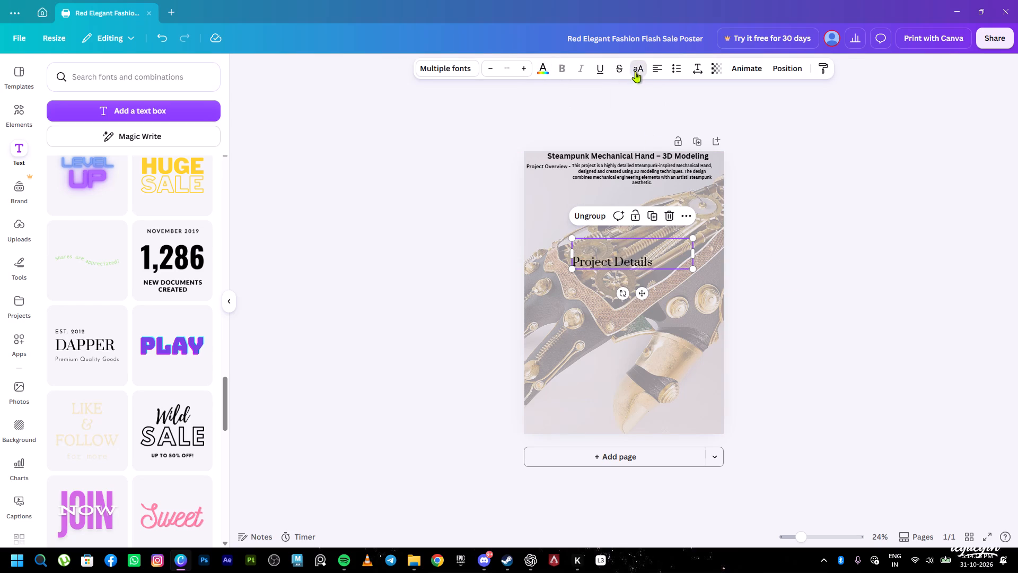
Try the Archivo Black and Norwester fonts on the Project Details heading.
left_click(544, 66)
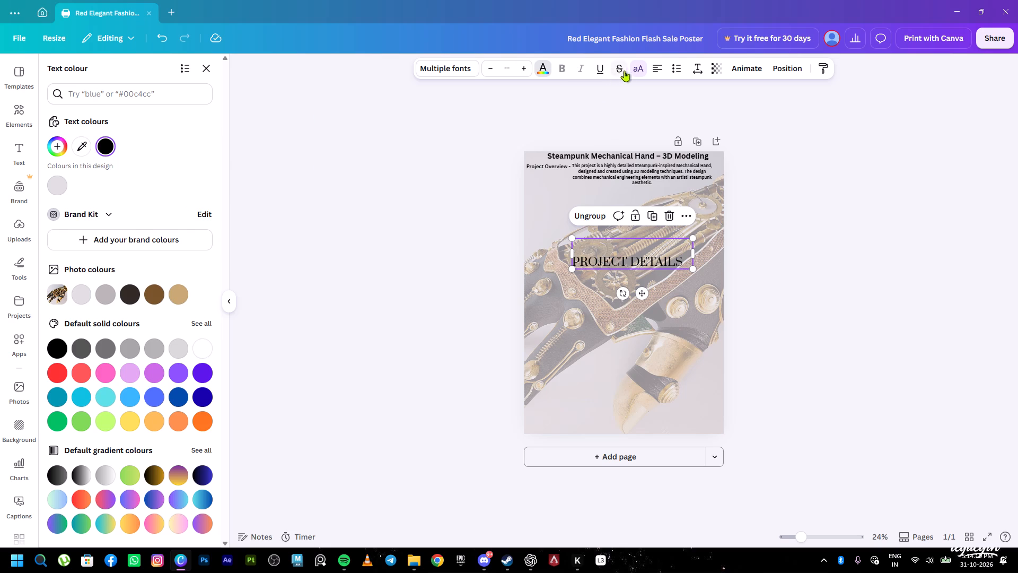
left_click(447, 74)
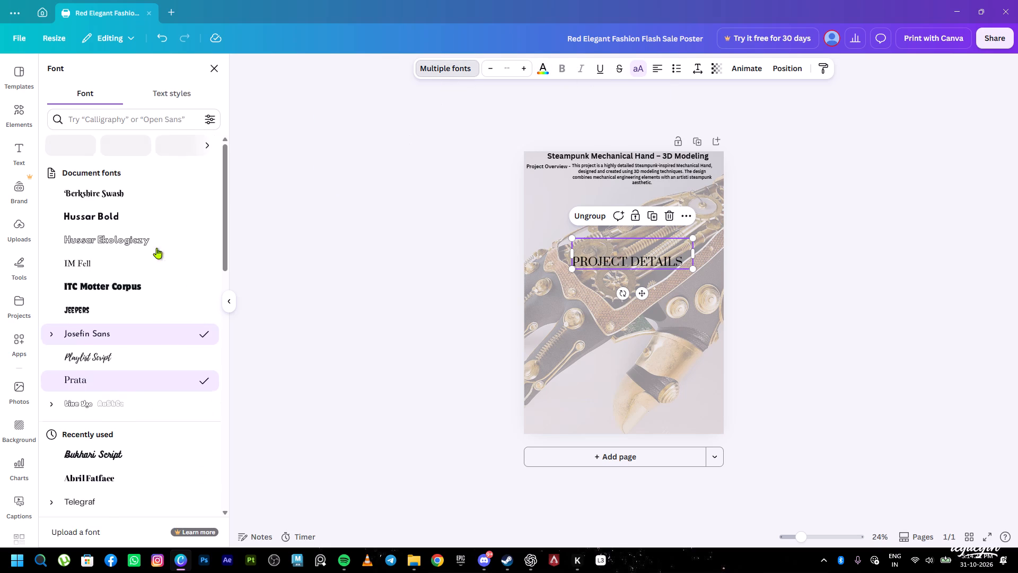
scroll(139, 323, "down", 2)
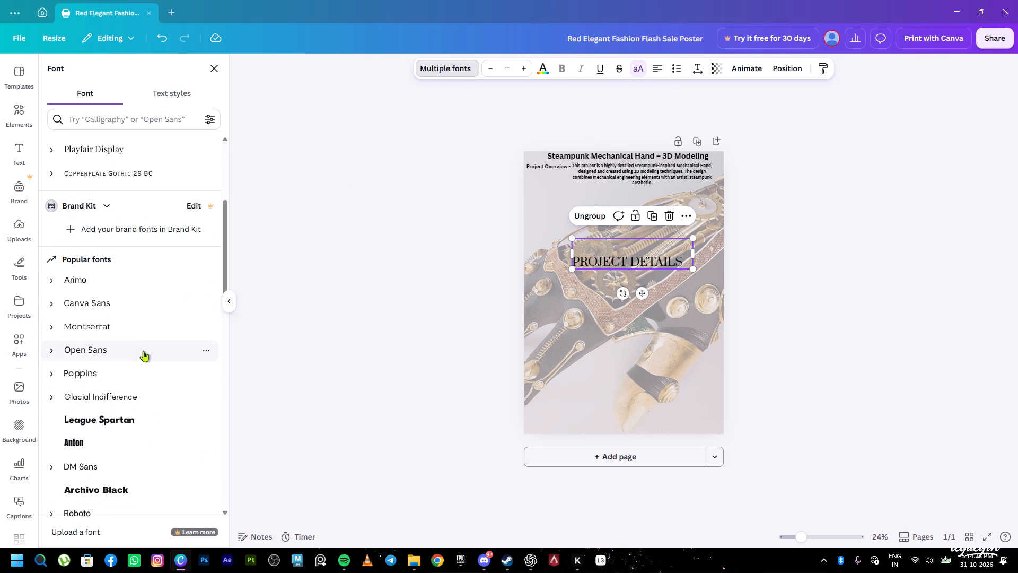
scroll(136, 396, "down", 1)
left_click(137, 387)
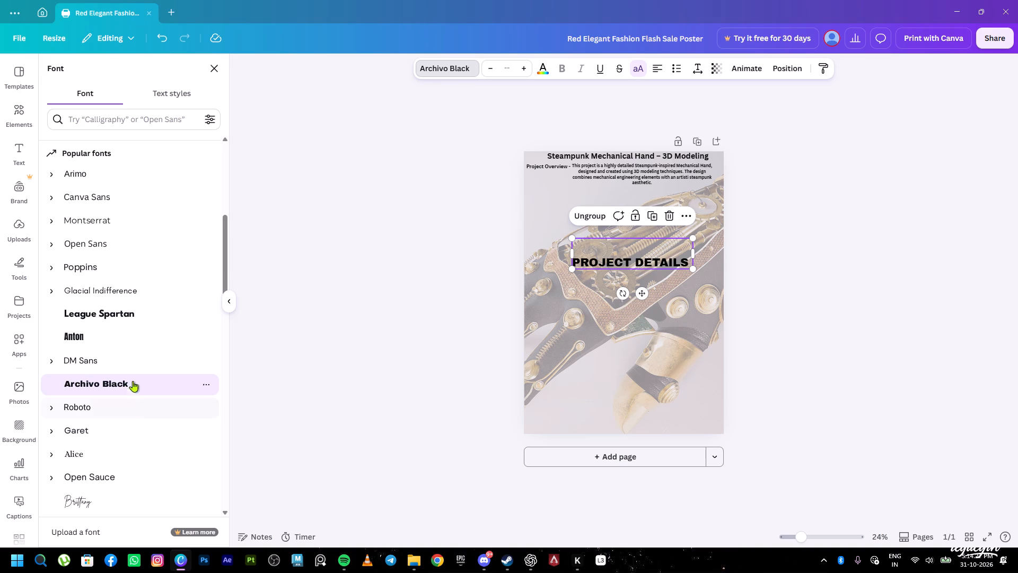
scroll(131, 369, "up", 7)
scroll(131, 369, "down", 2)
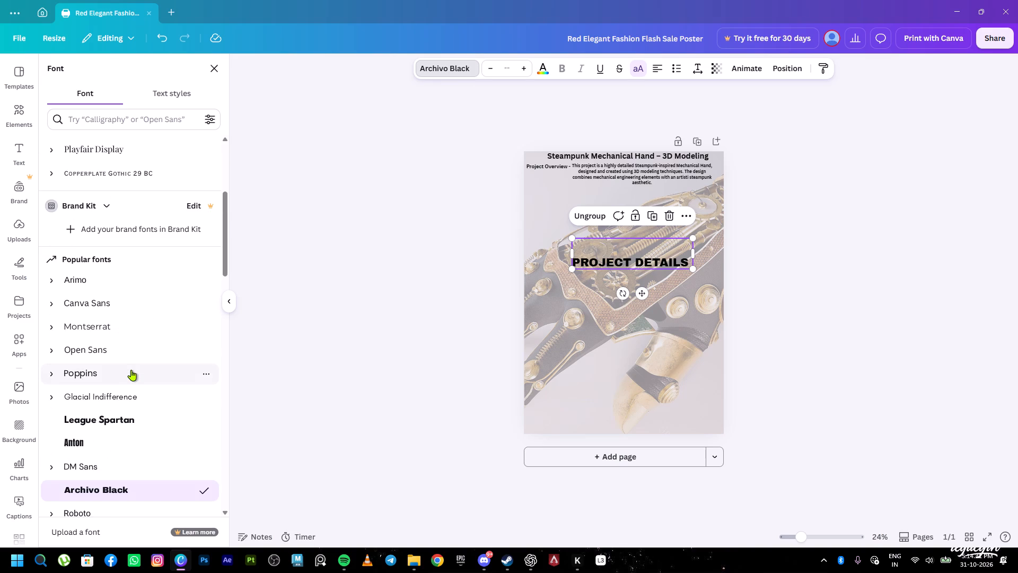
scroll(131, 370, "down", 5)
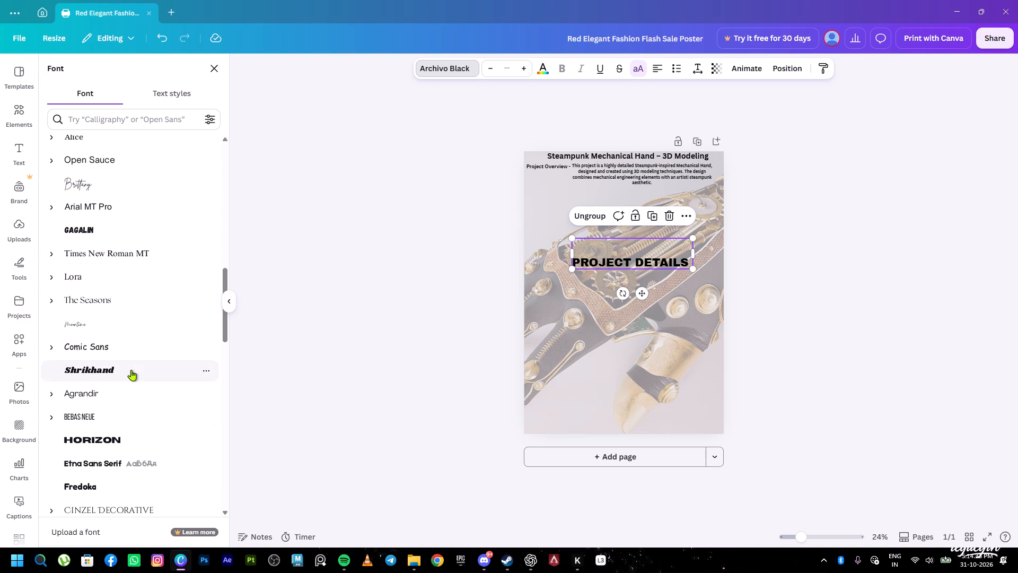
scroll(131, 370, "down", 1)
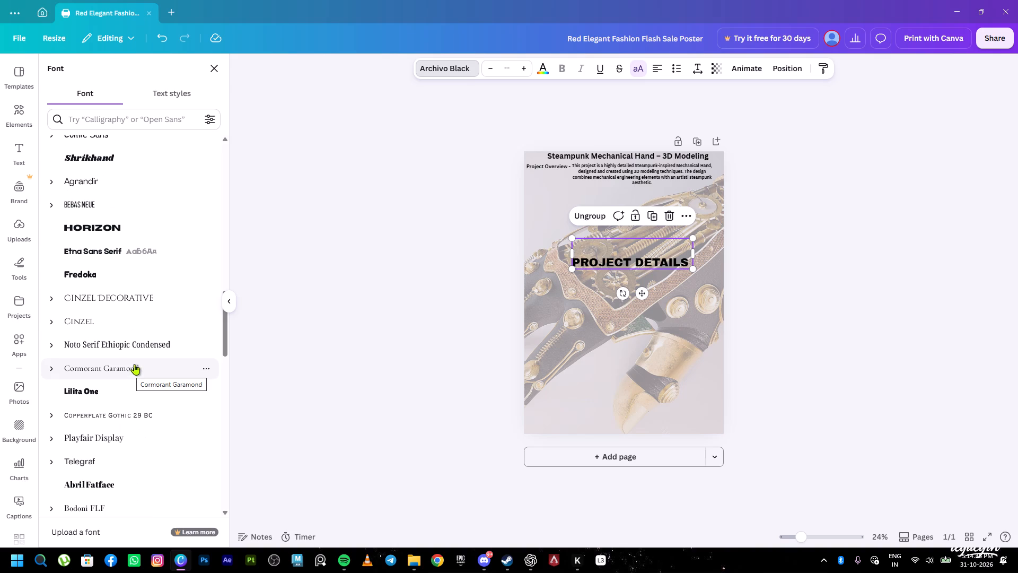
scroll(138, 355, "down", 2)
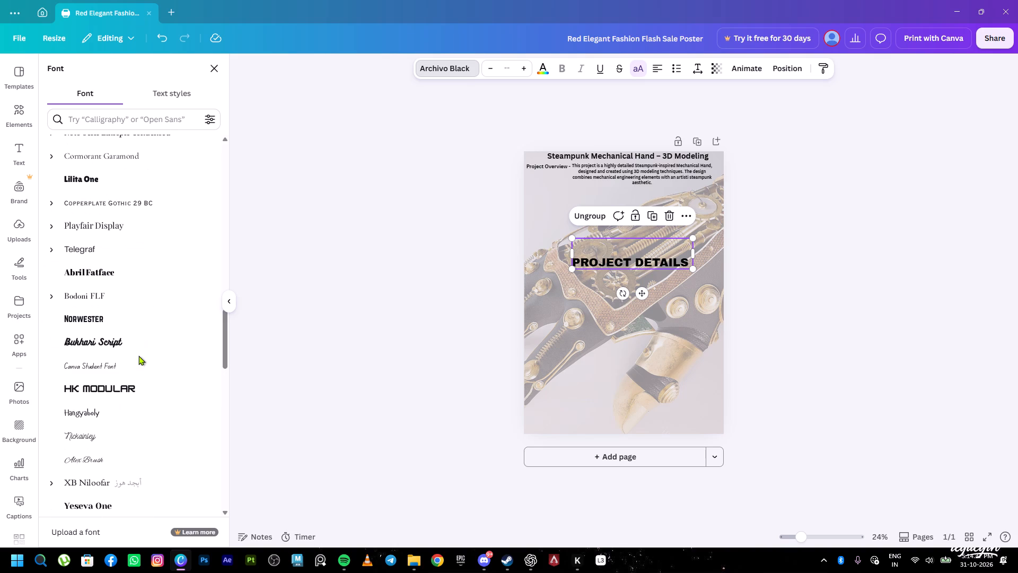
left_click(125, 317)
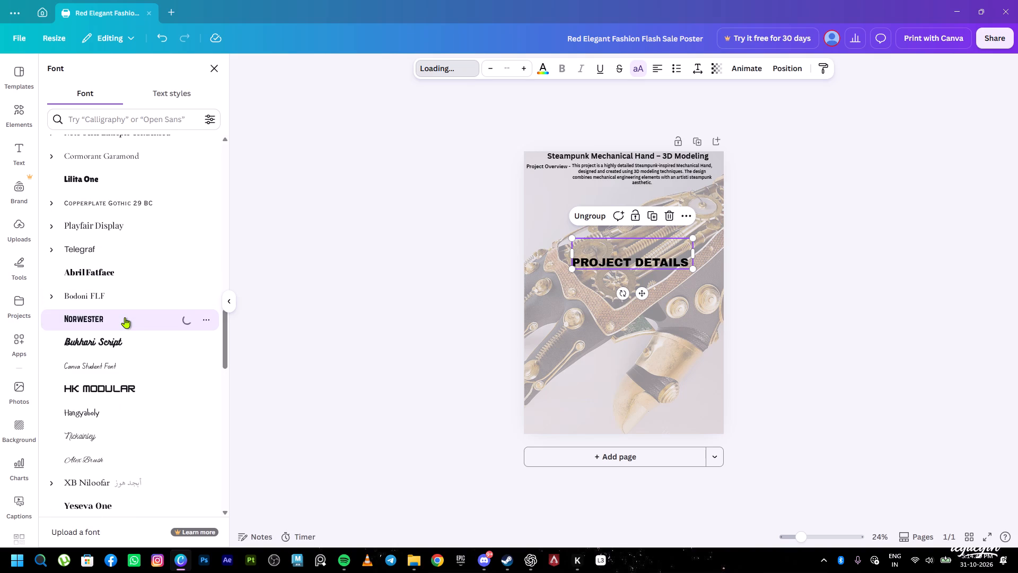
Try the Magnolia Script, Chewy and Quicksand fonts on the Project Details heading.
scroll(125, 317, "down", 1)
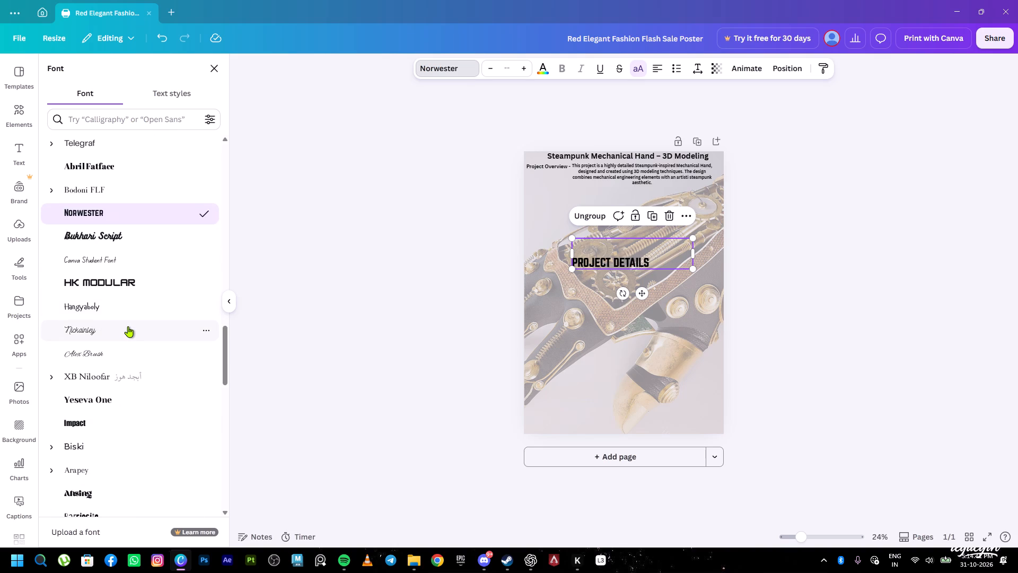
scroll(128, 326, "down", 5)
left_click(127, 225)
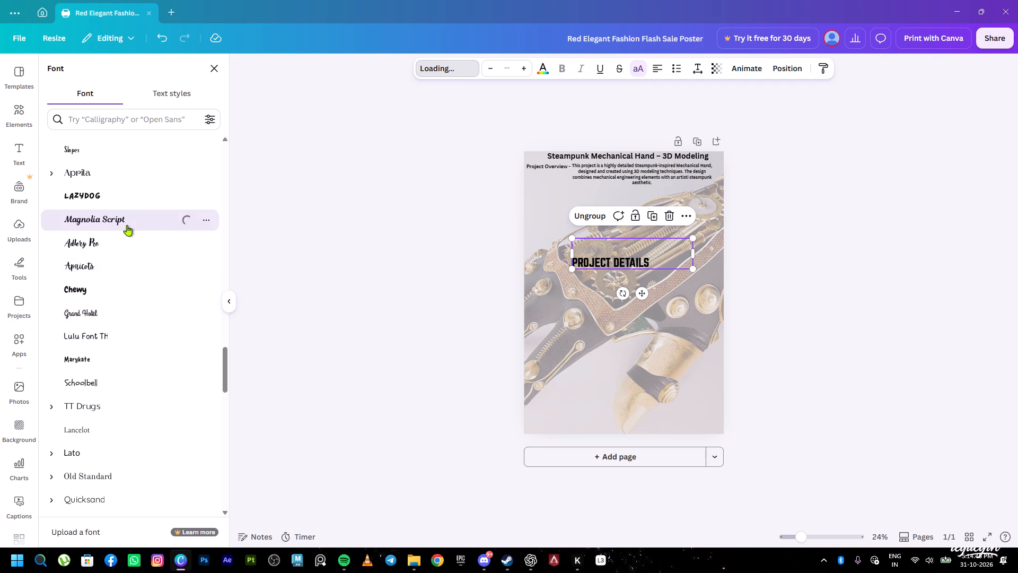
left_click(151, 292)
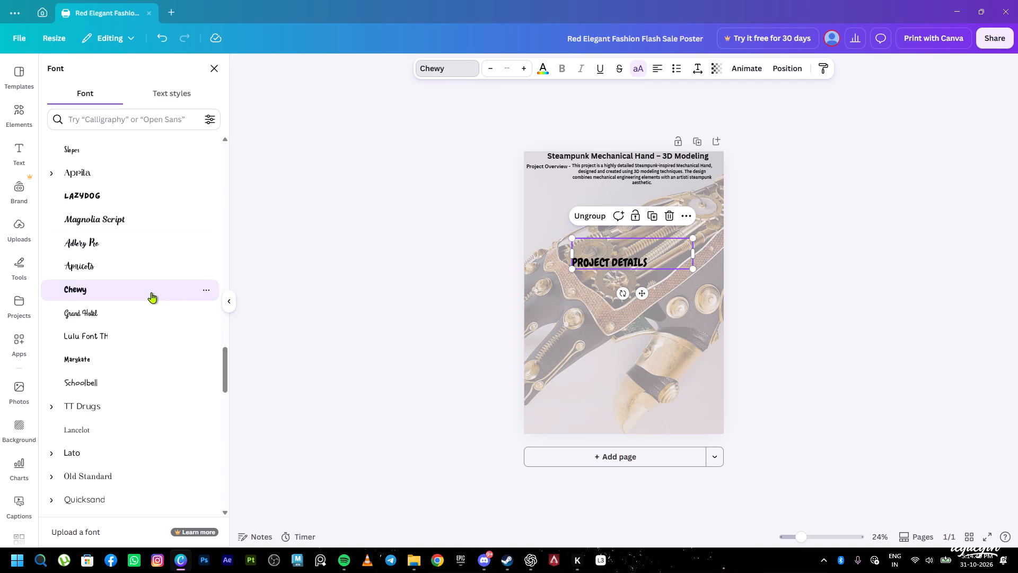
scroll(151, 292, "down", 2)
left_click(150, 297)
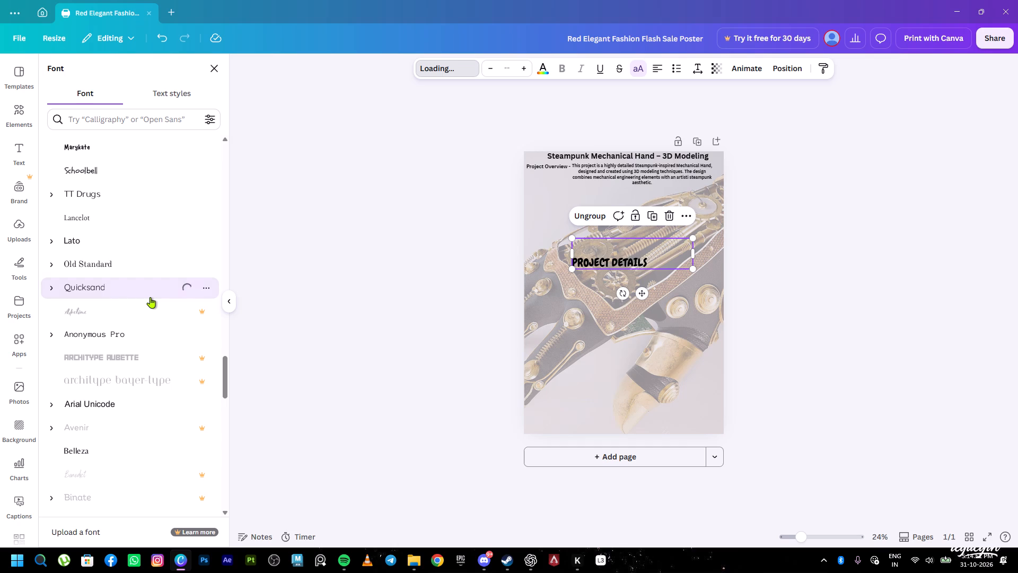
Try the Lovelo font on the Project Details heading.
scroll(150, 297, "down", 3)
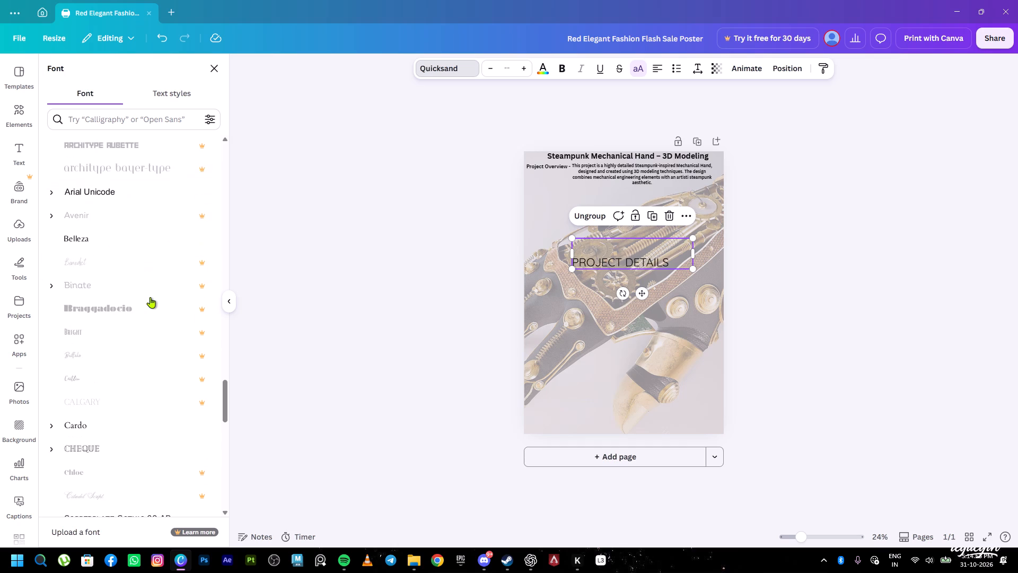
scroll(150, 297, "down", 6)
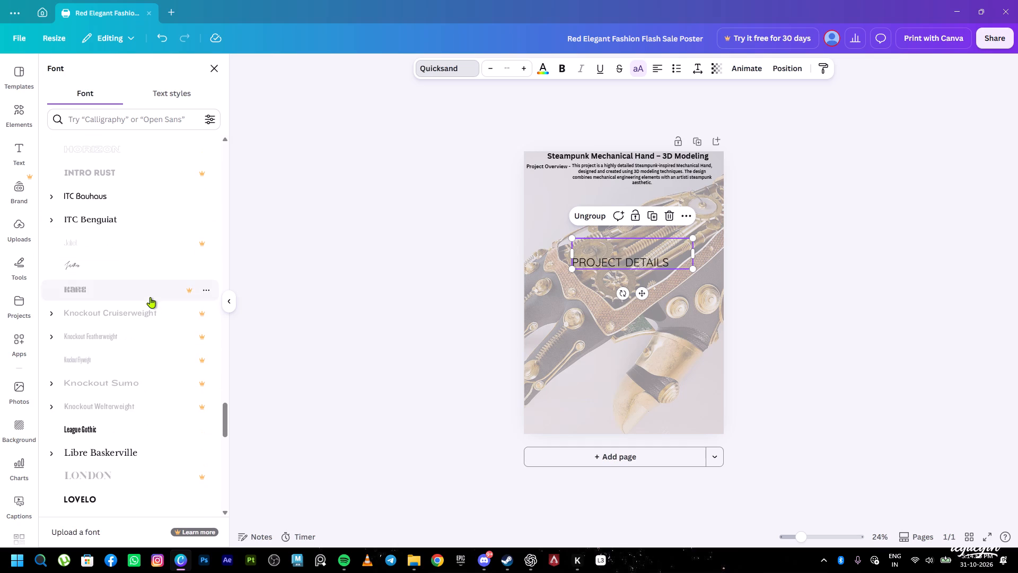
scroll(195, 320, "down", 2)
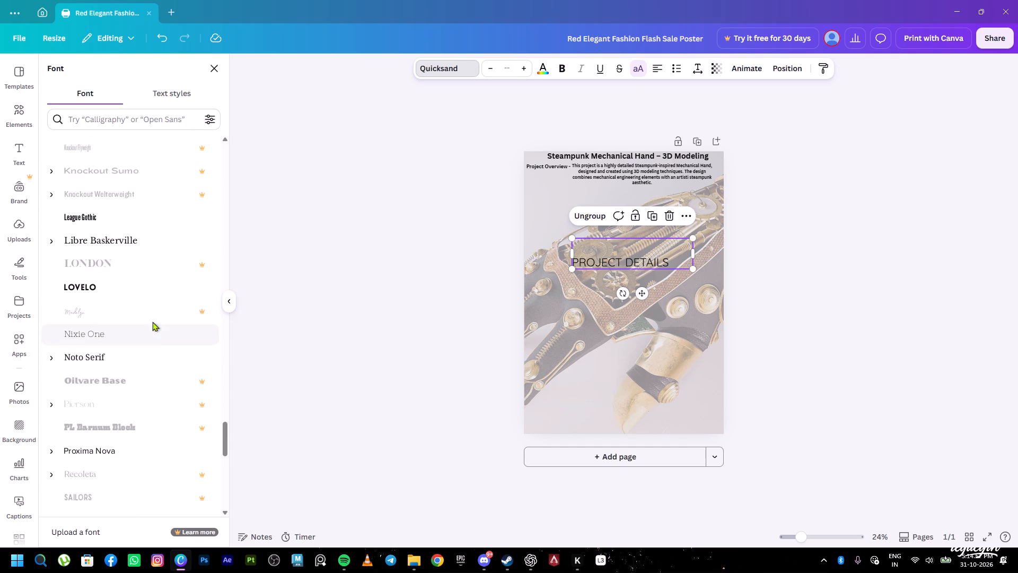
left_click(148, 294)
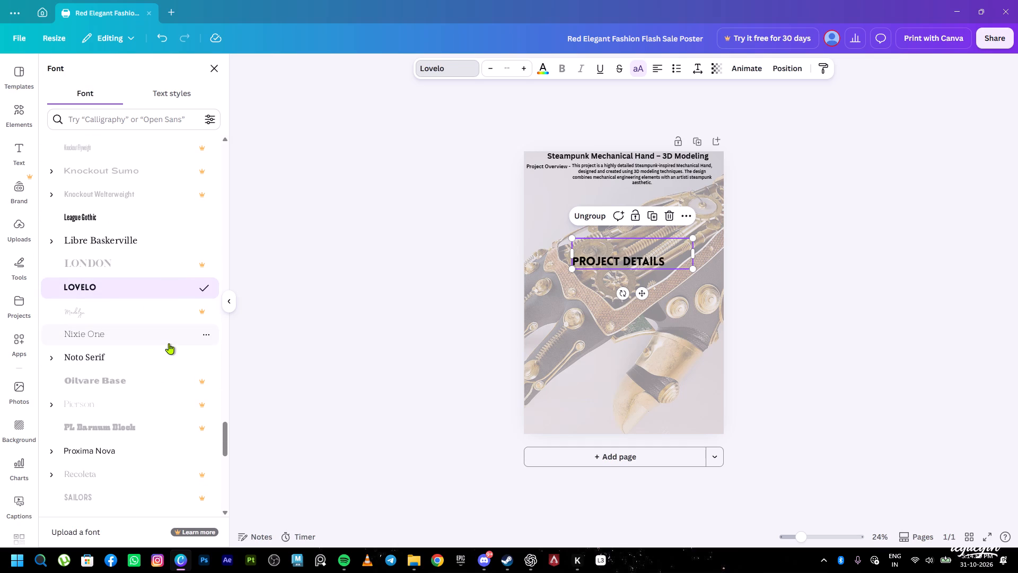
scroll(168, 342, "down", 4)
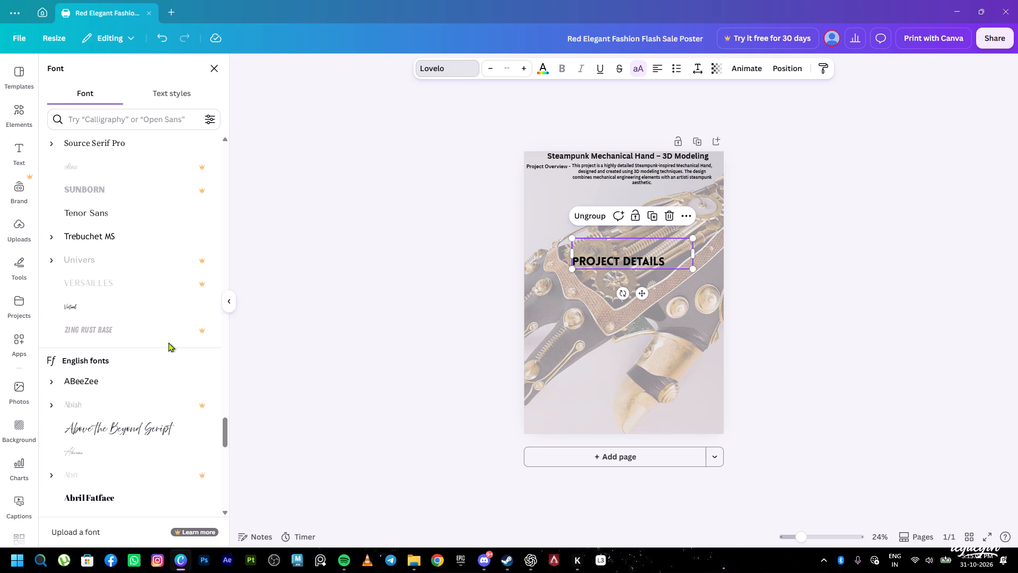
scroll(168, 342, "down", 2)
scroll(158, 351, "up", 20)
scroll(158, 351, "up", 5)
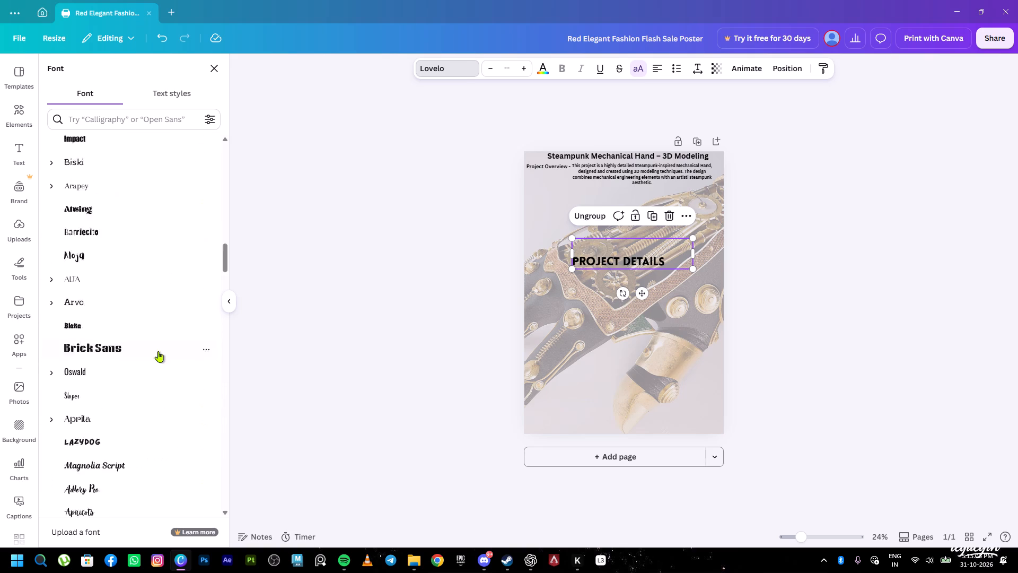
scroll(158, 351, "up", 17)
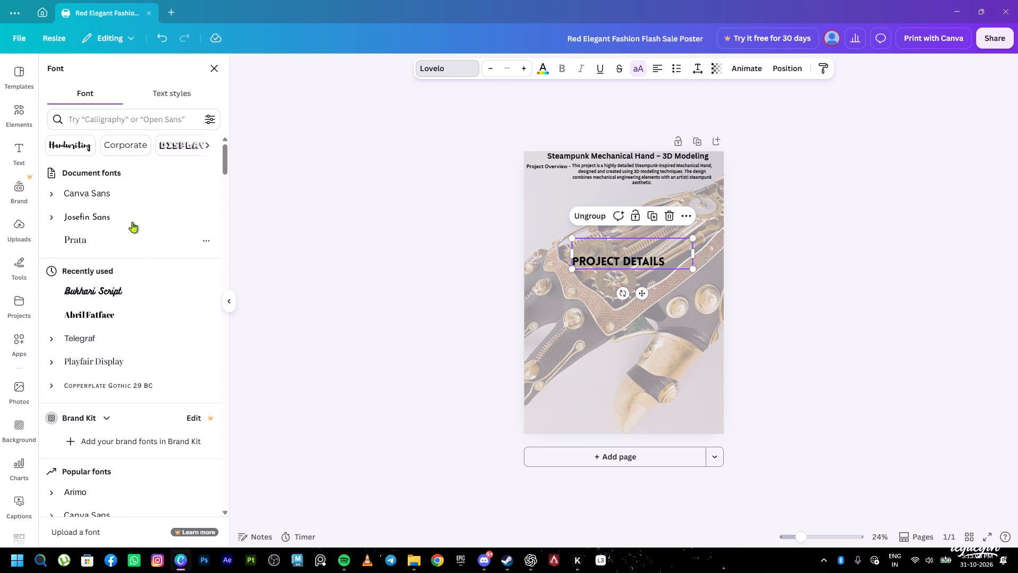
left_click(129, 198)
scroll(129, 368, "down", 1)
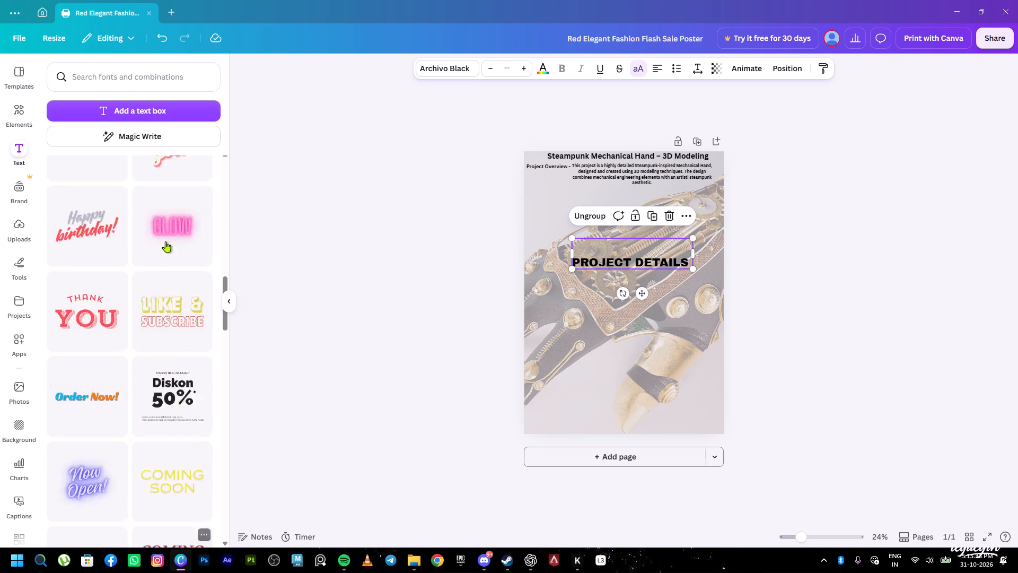
scroll(165, 246, "up", 6)
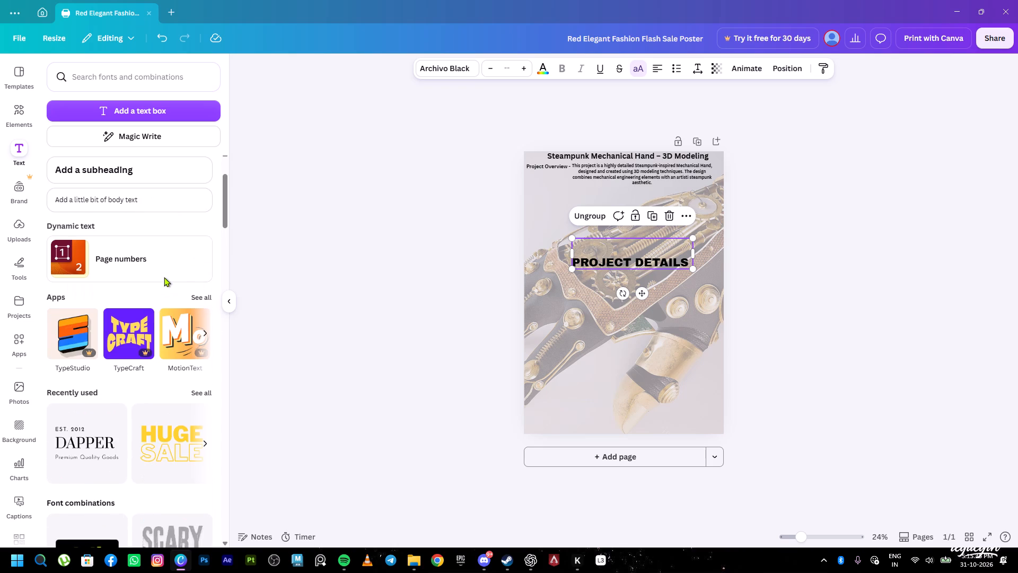
scroll(166, 288, "up", 3)
left_click(157, 282)
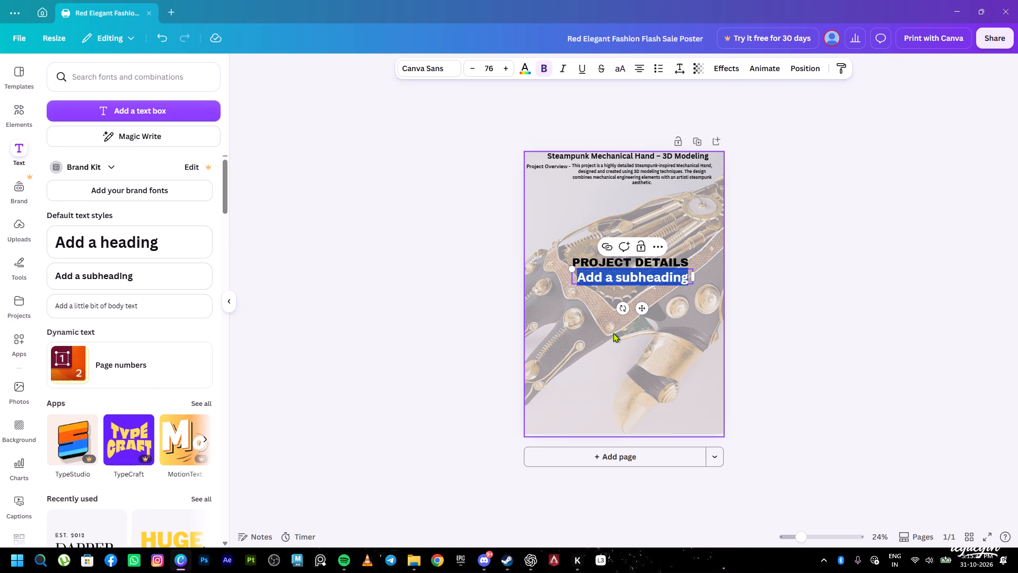
Paste the copied project details into the subheading text box, widen it to one line per detail, and scale the text to size 28.
key("ctrl+v")
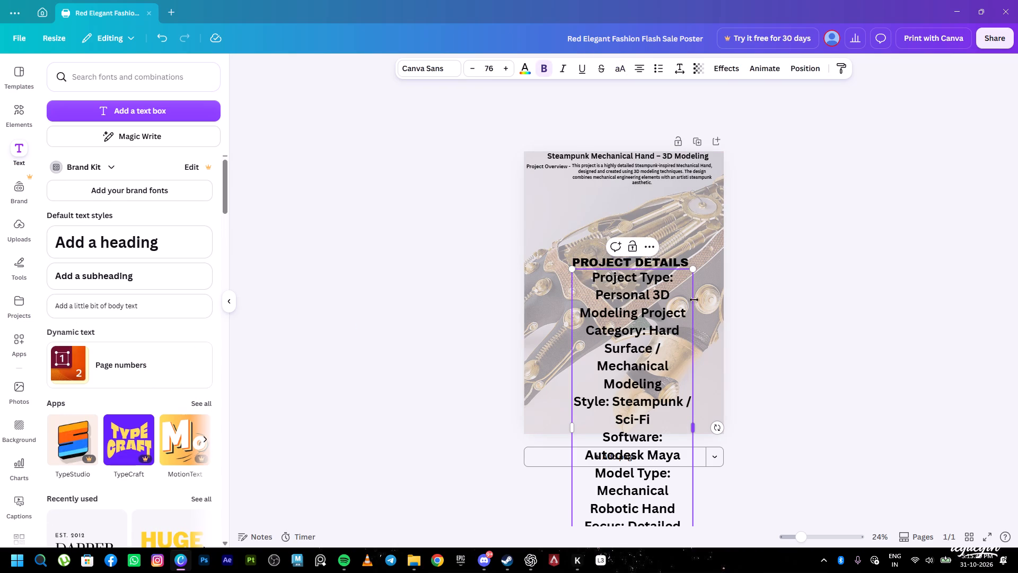
left_click_drag(695, 428, 1007, 369)
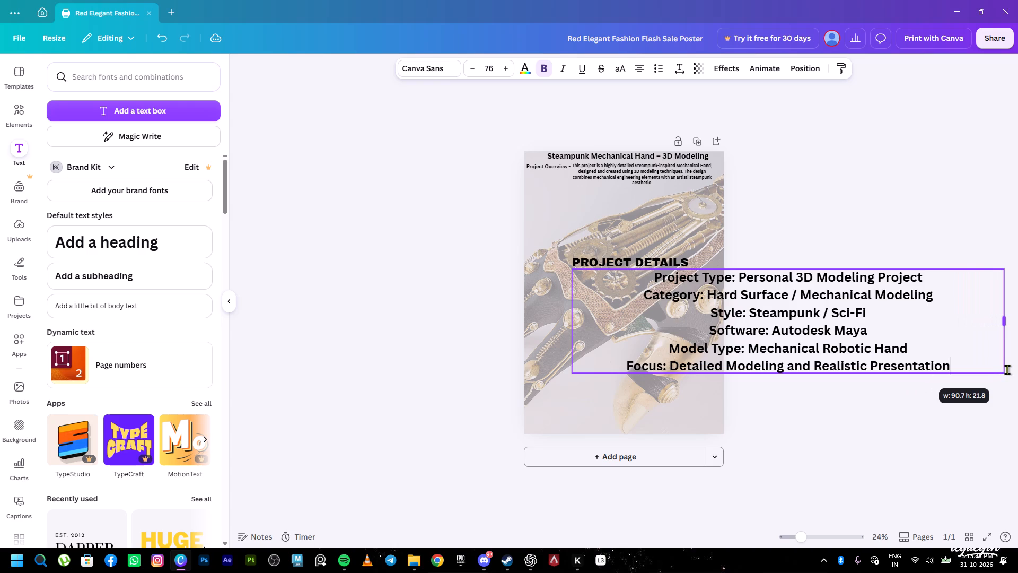
left_click_drag(1007, 369, 942, 366)
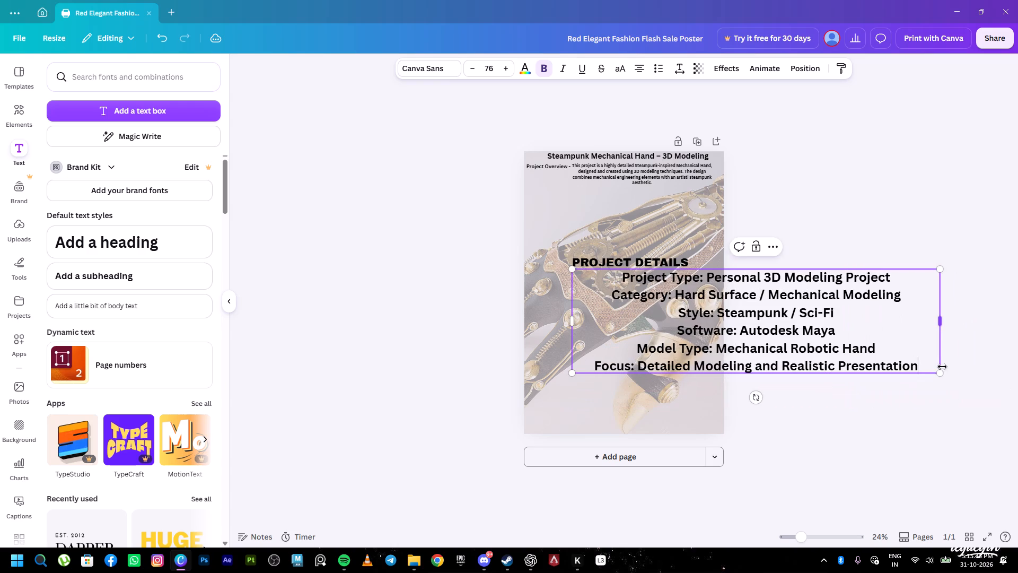
left_click_drag(940, 374, 694, 354)
Enlarge the project details text to size 44, place it centred just below the PROJECT DETAILS heading, and deselect it.
scroll(669, 302, "up", 4)
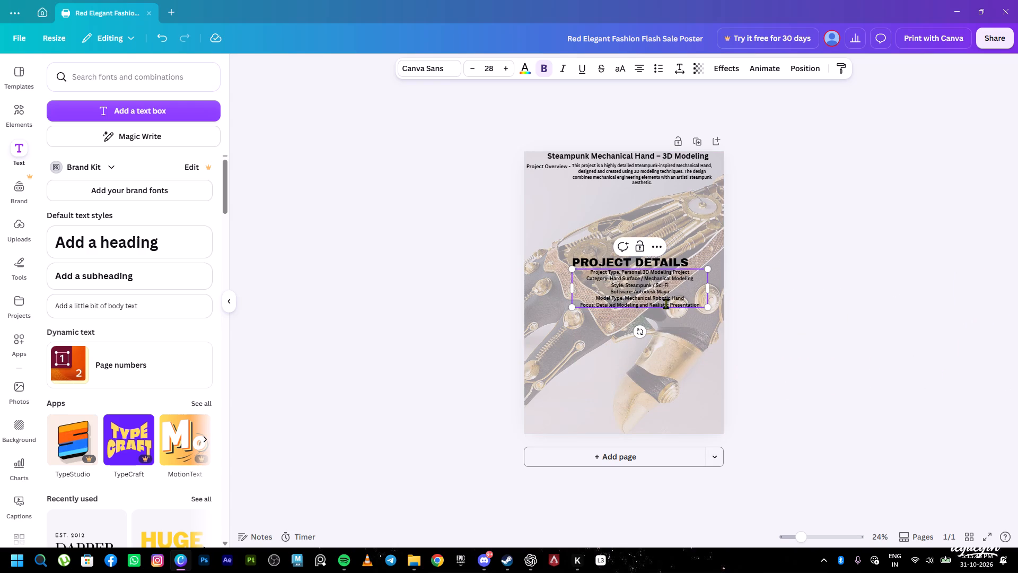
scroll(671, 314, "up", 4, "ctrl")
left_click_drag(669, 279, 663, 292)
left_click(691, 342)
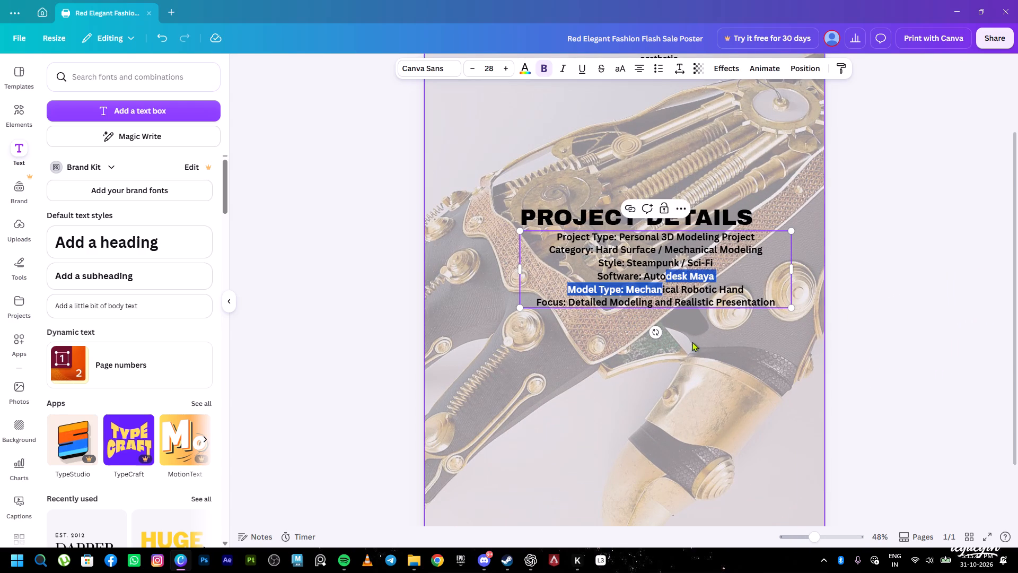
left_click_drag(662, 279, 641, 286)
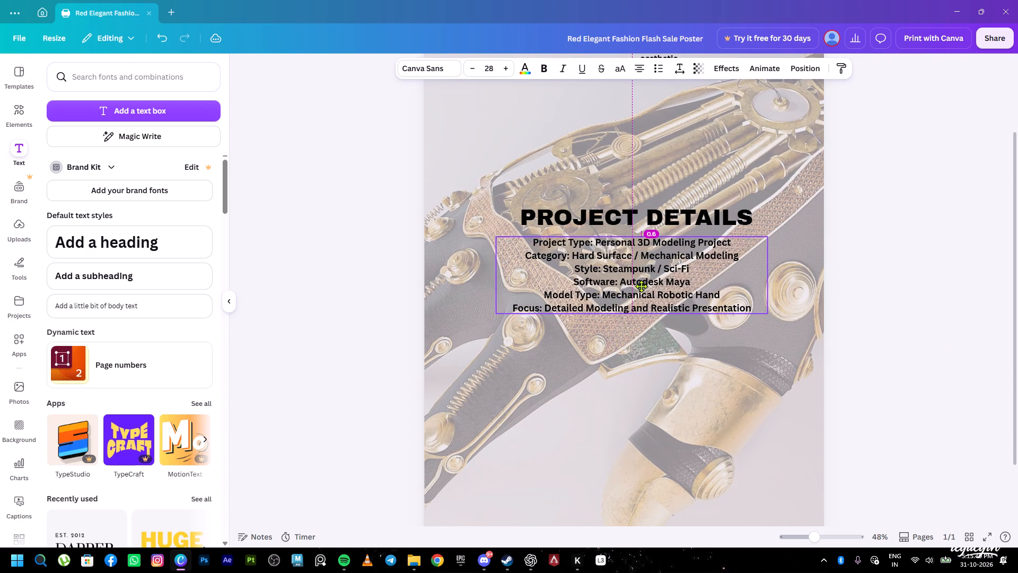
left_click_drag(641, 286, 598, 314)
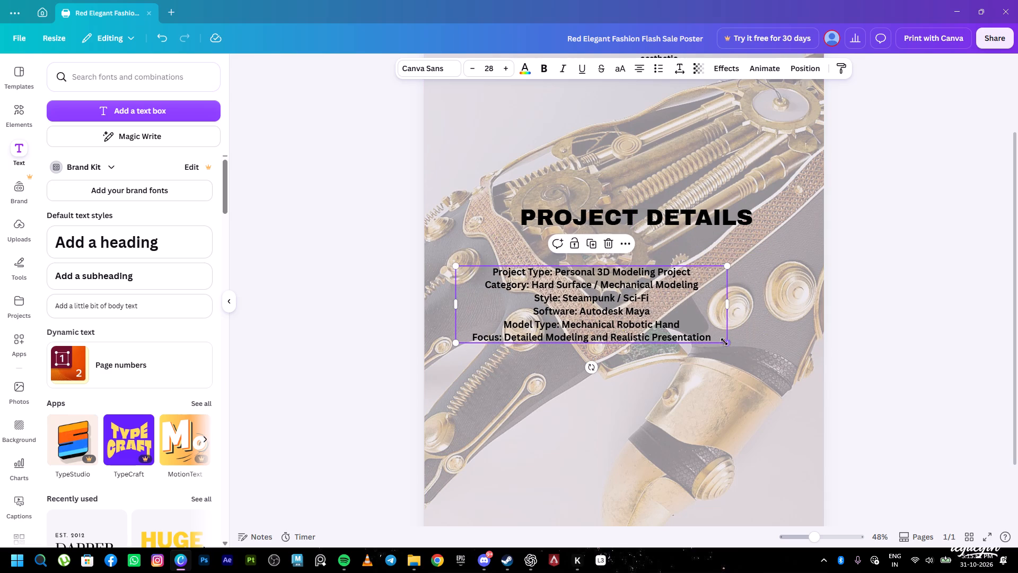
left_click_drag(727, 343, 829, 415)
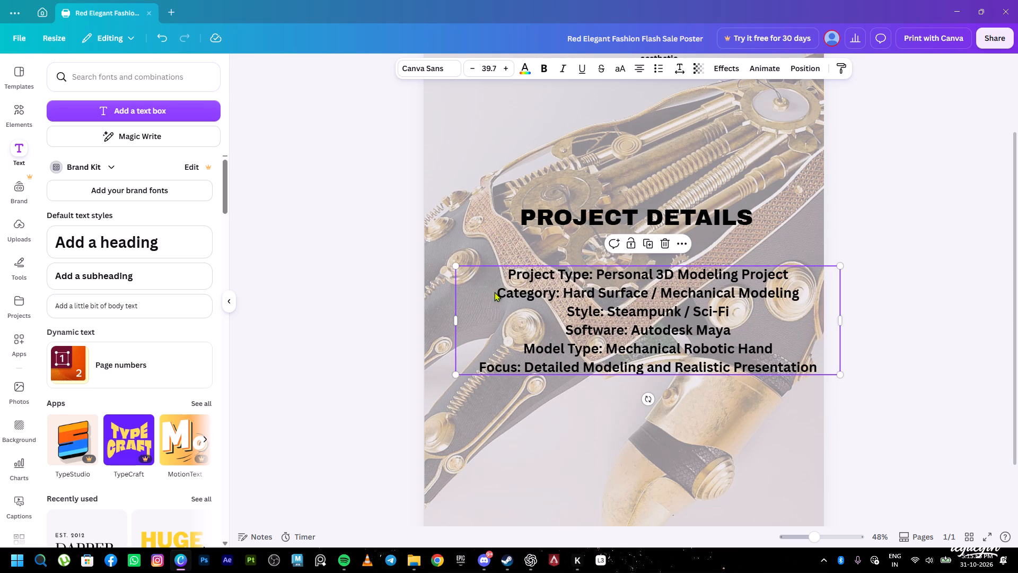
left_click_drag(456, 264, 394, 241)
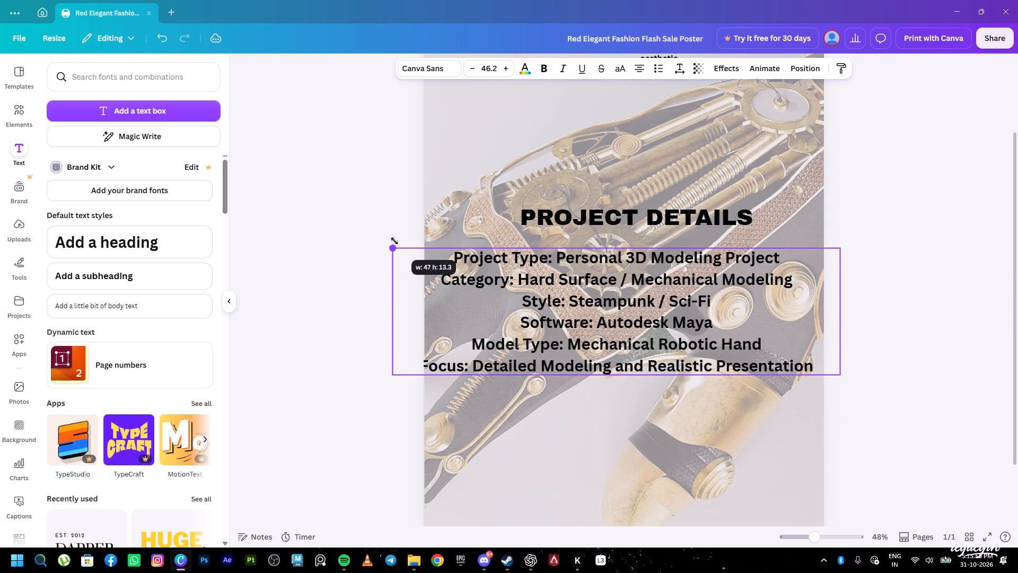
left_click_drag(394, 241, 417, 244)
left_click_drag(665, 321, 665, 319)
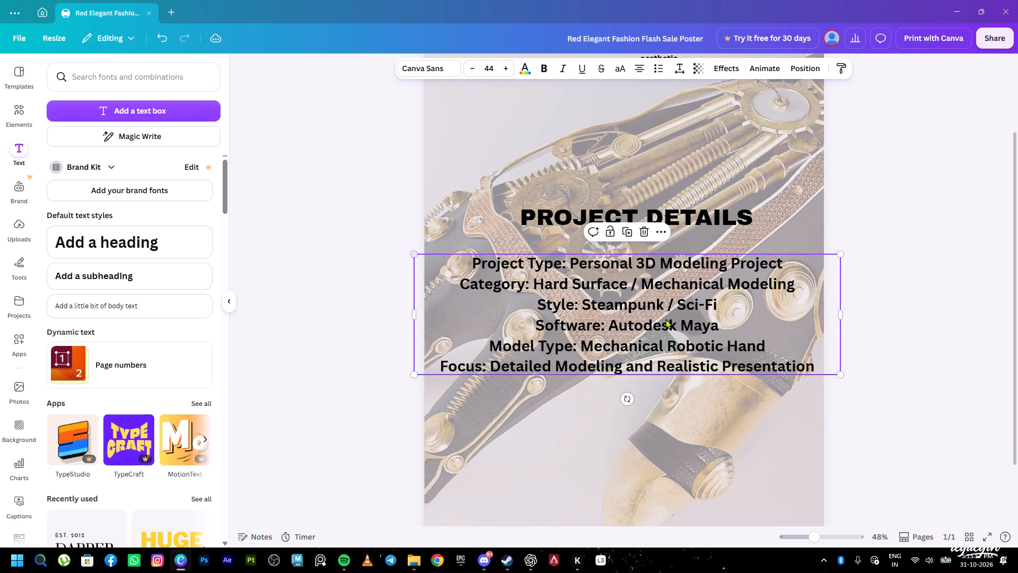
left_click_drag(665, 319, 664, 302)
left_click(891, 274)
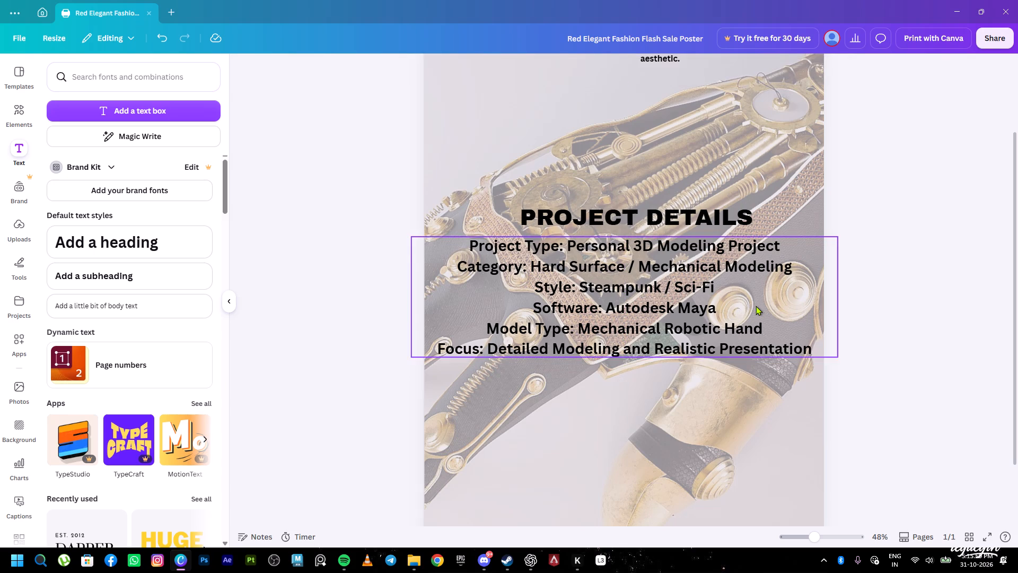
scroll(756, 306, "down", 3, "ctrl")
left_click(840, 287)
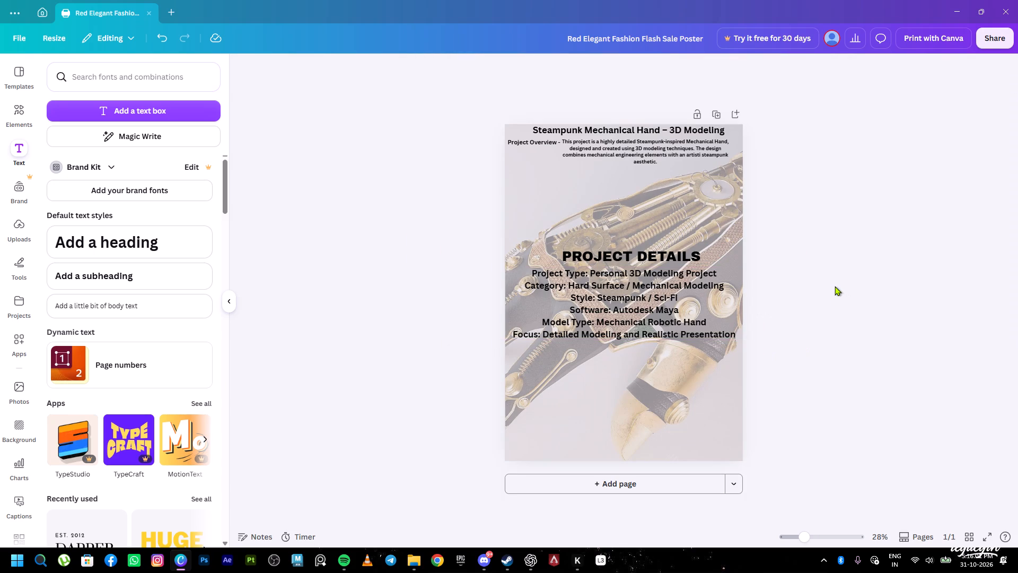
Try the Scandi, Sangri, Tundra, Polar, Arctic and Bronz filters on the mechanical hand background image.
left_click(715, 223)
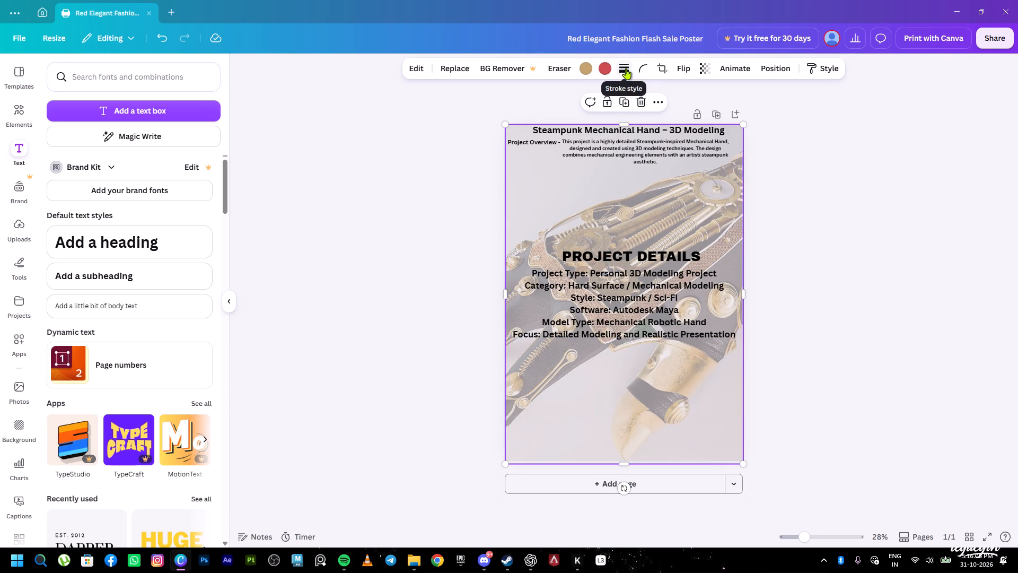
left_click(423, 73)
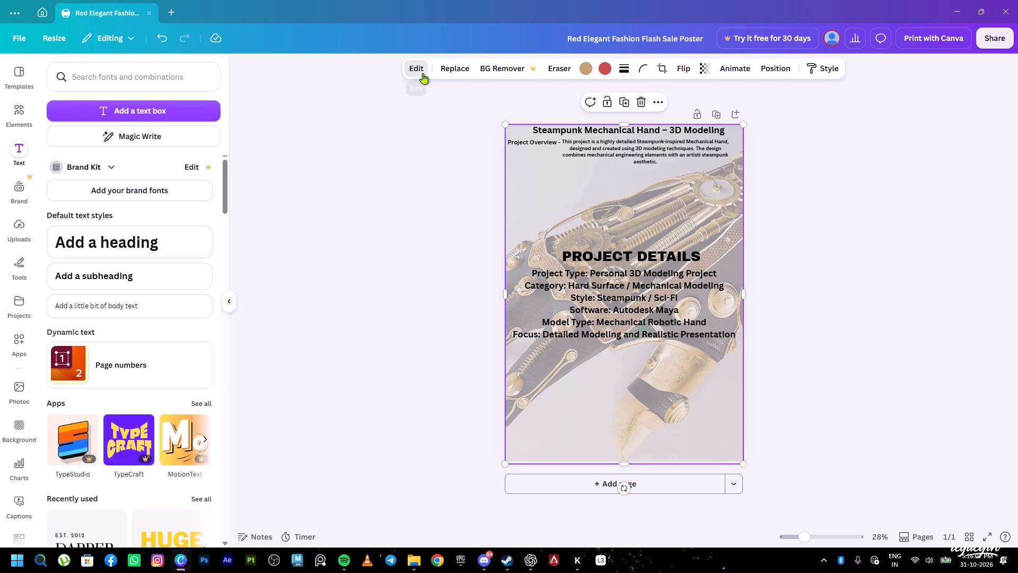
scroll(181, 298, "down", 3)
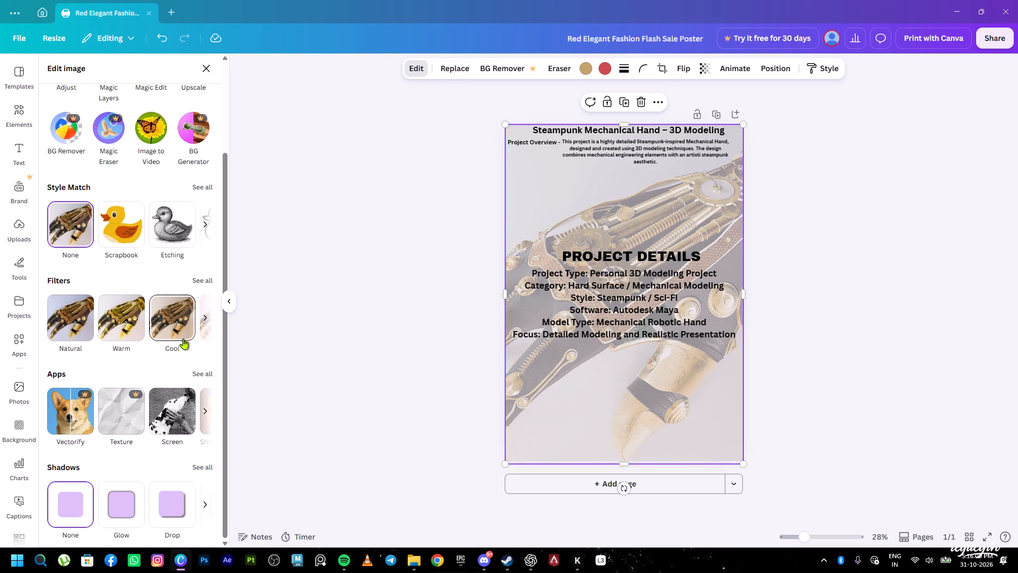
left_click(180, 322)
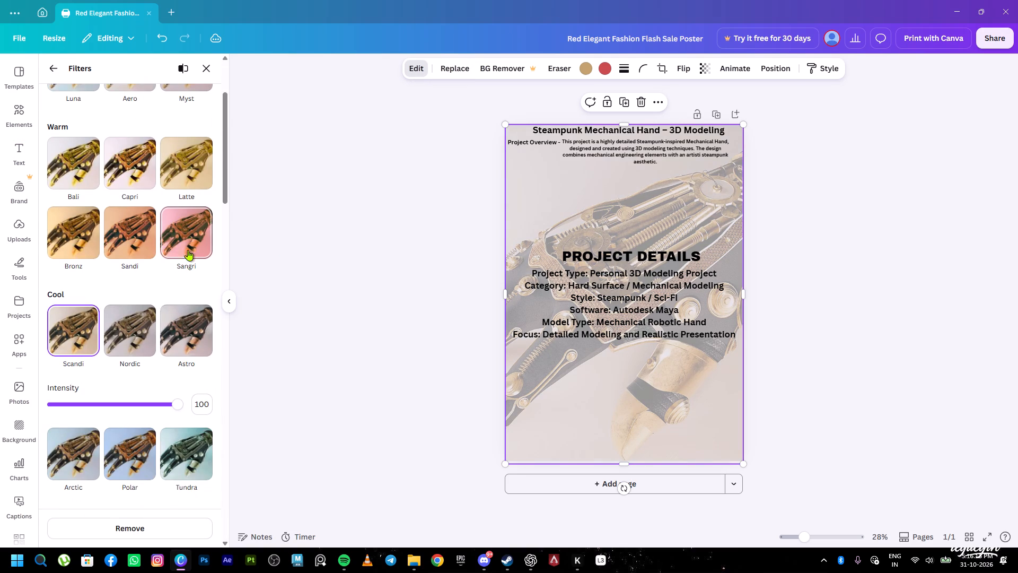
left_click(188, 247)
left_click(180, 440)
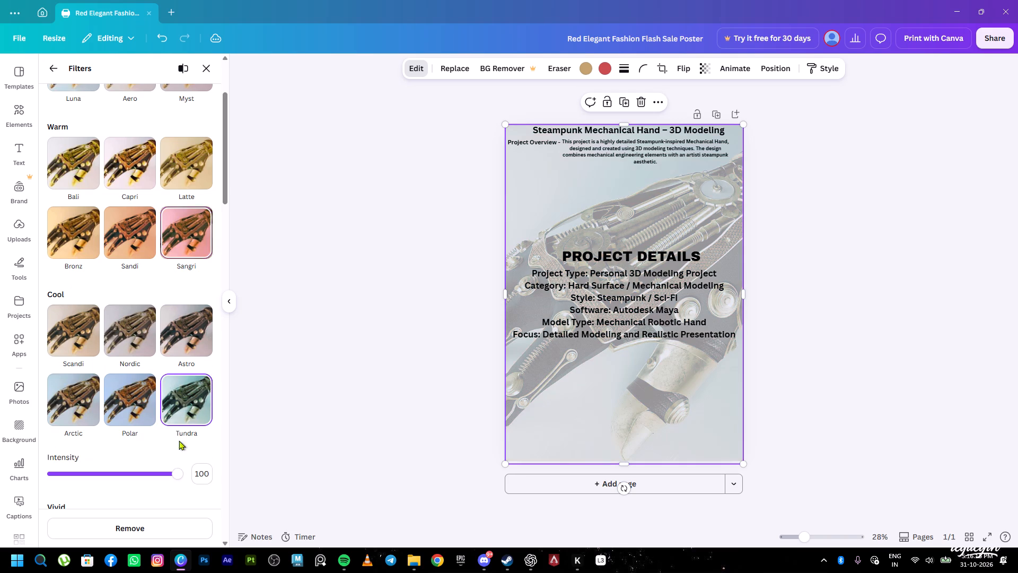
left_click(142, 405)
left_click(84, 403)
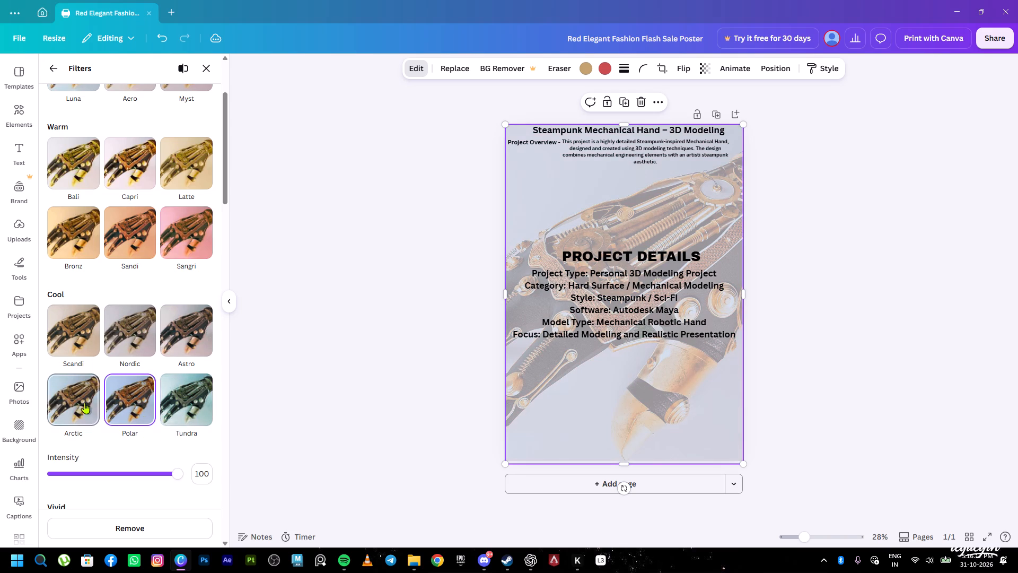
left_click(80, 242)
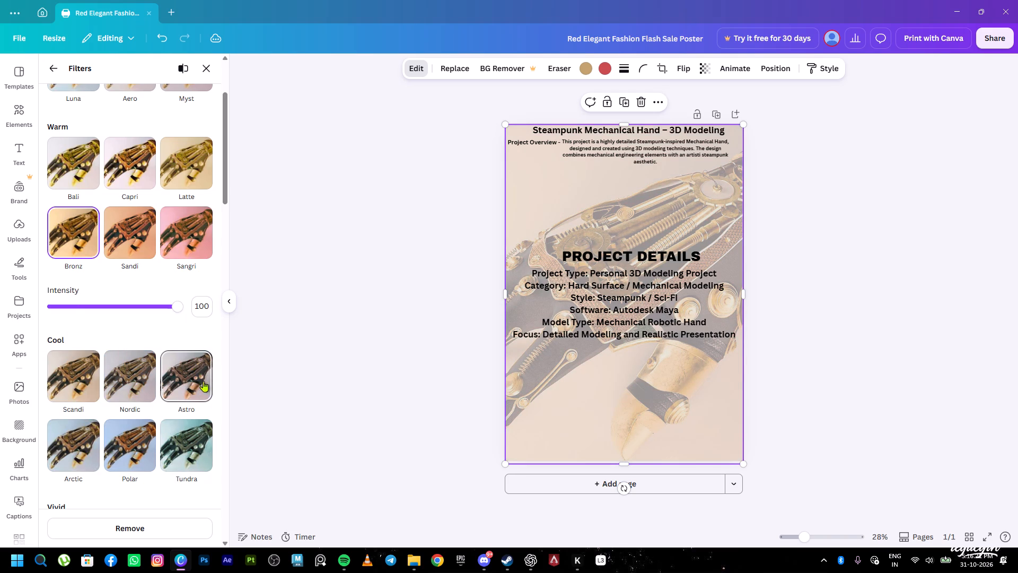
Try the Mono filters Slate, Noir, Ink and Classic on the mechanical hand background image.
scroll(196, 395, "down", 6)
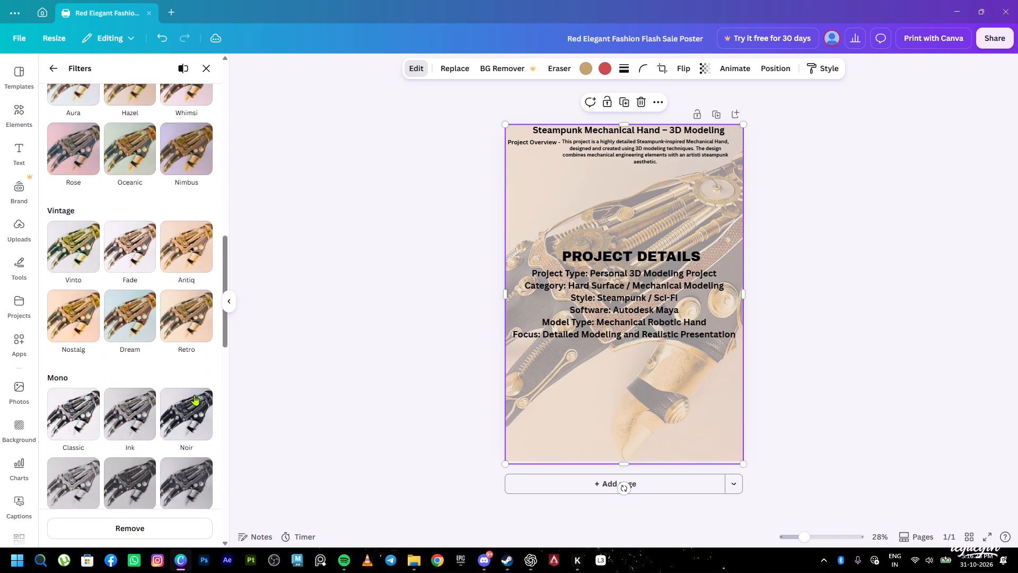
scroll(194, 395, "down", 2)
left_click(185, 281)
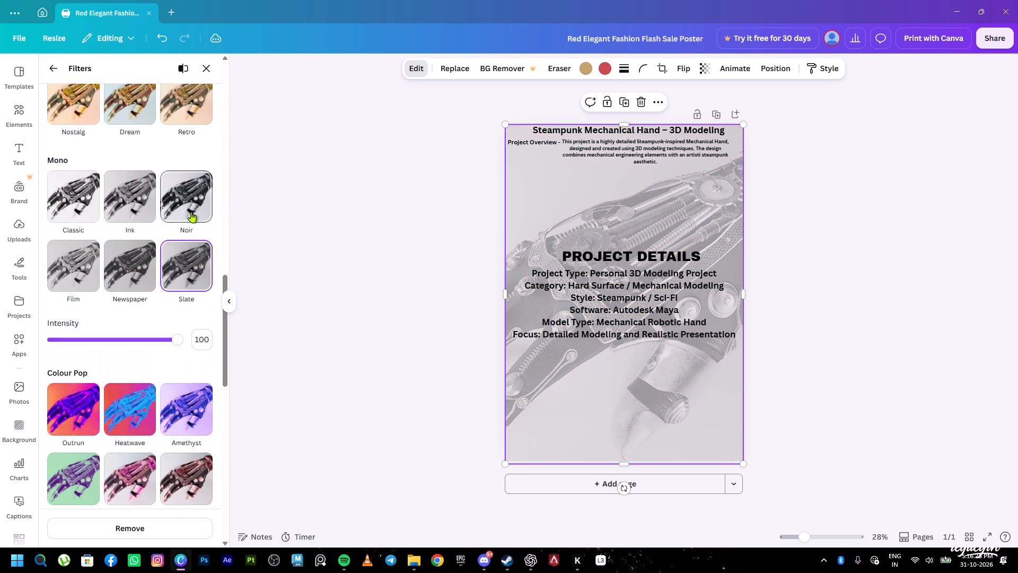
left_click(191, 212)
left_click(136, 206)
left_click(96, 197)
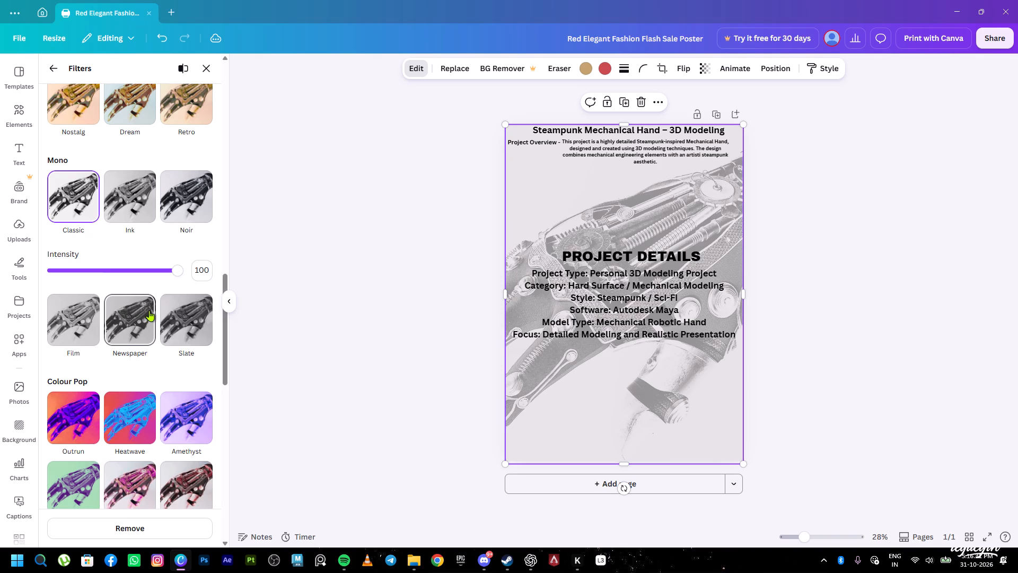
Apply the Natural filter Myst to the hand background, comparing a lower intensity before setting it to 100, and close the filters.
scroll(150, 323, "up", 7)
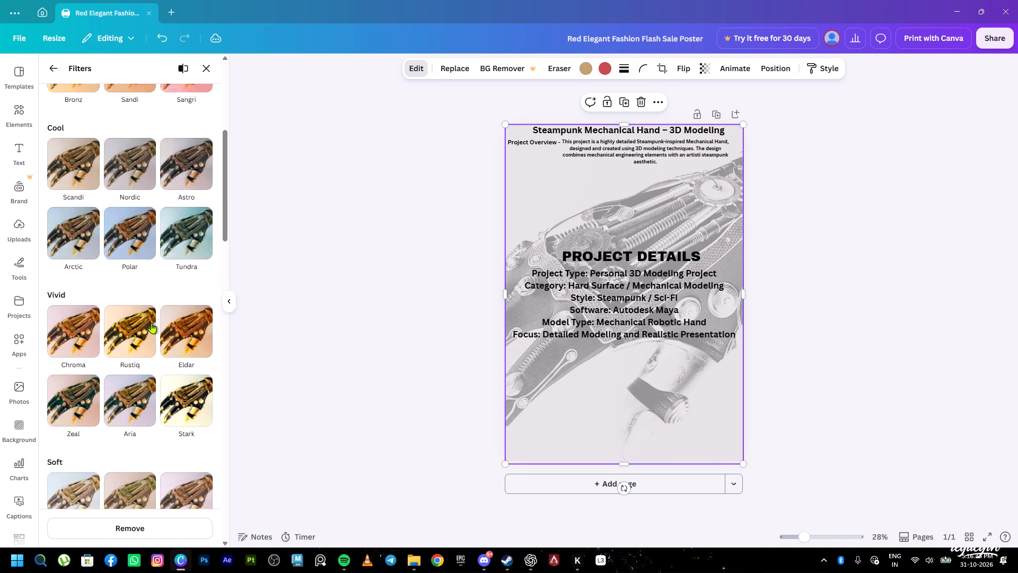
scroll(151, 323, "up", 6)
left_click(185, 201)
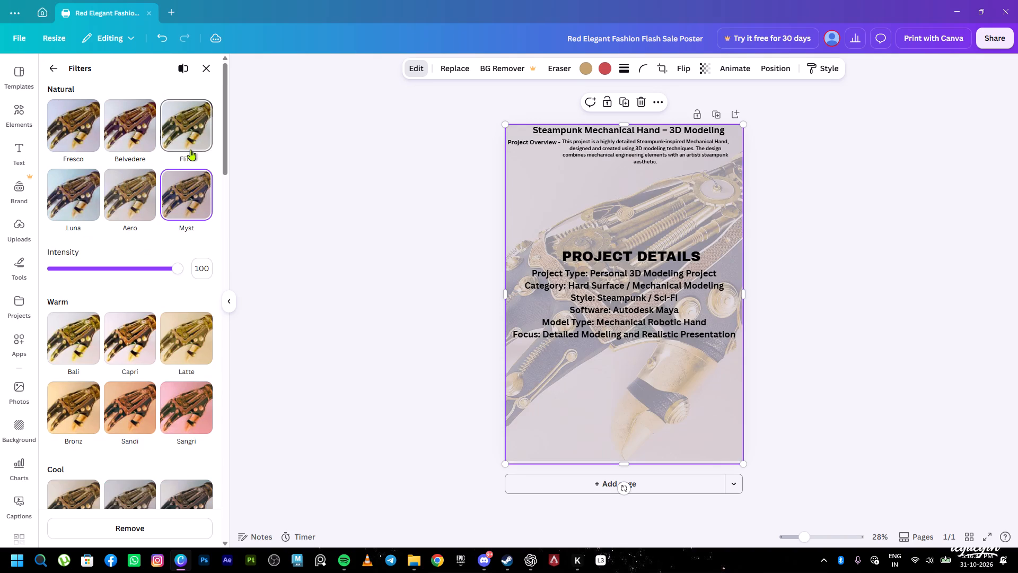
left_click_drag(175, 271, 156, 271)
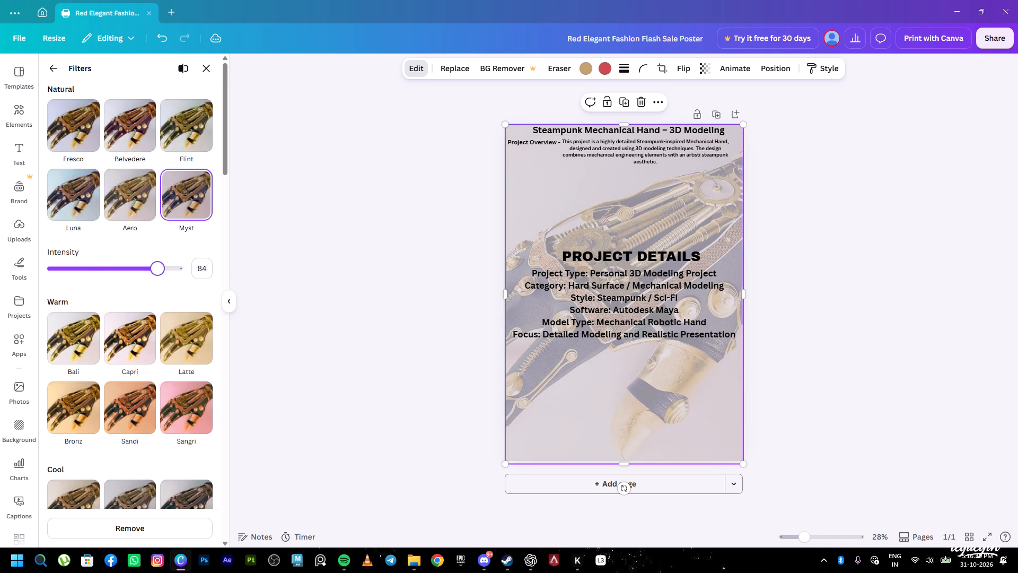
left_click_drag(156, 271, 323, 279)
scroll(162, 203, "up", 3)
left_click(367, 119)
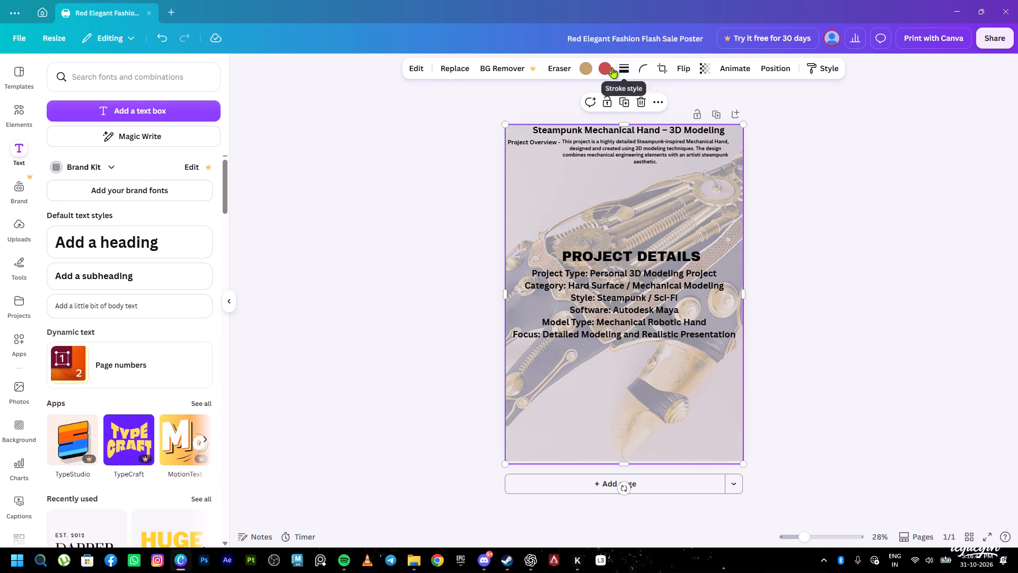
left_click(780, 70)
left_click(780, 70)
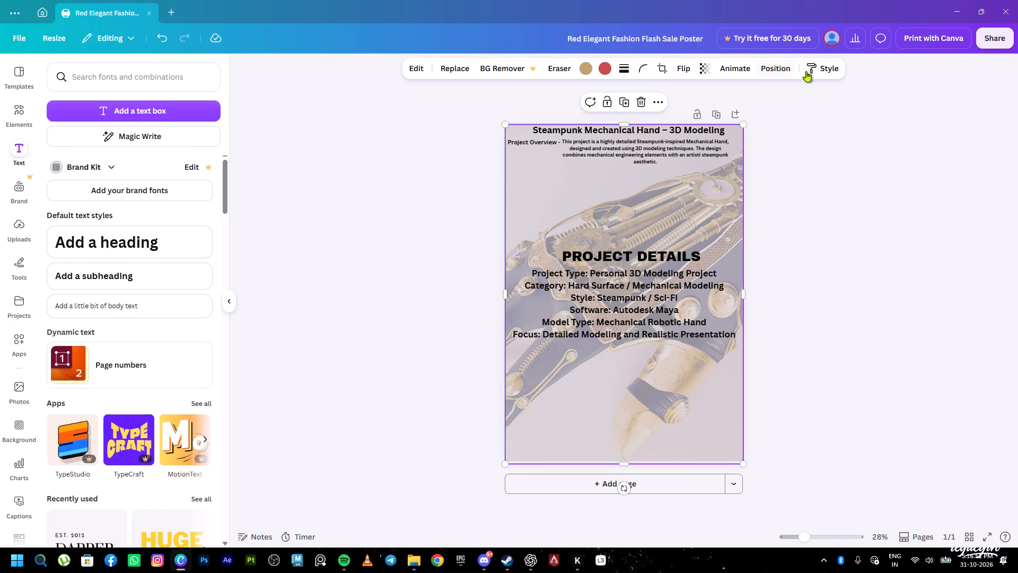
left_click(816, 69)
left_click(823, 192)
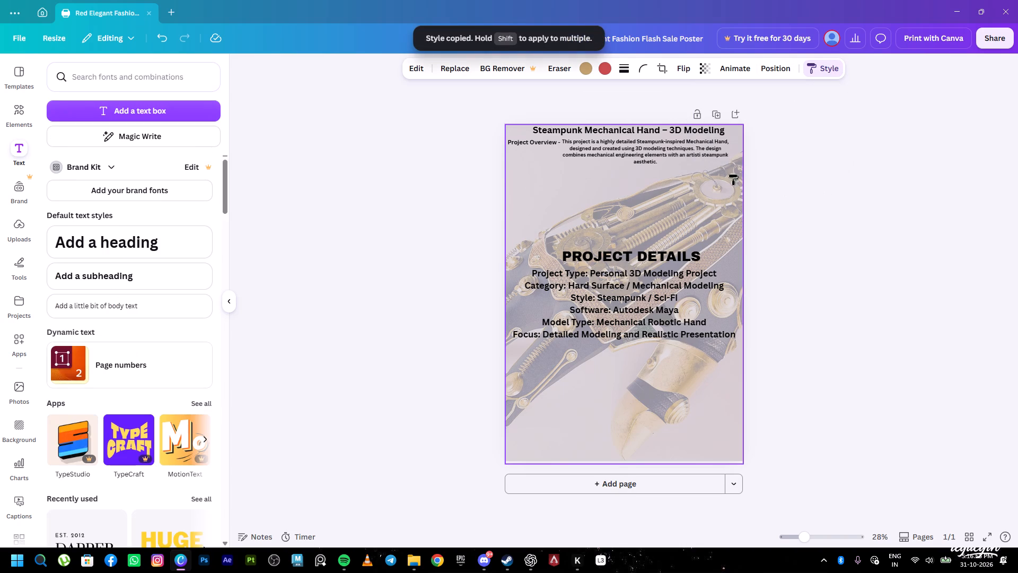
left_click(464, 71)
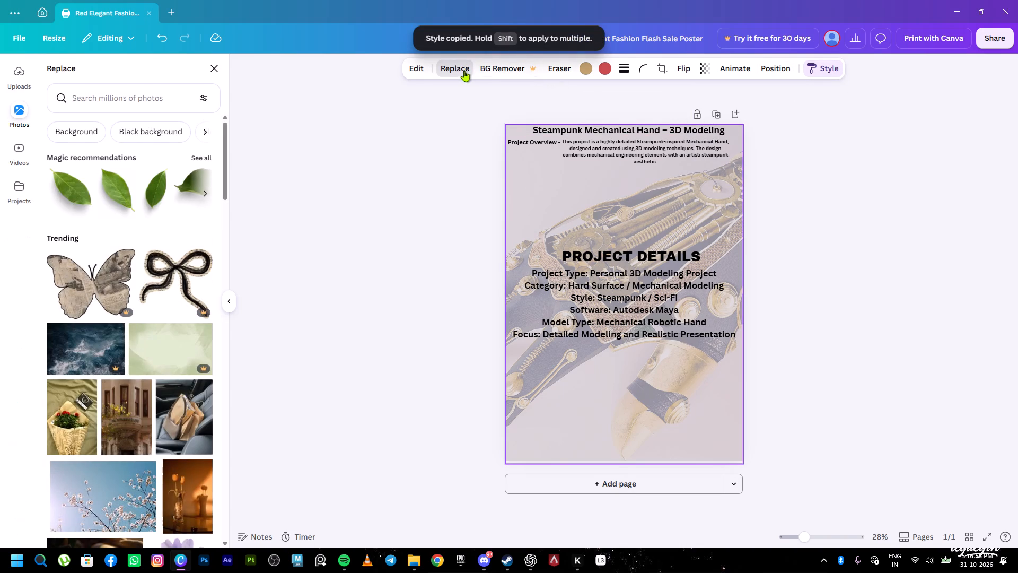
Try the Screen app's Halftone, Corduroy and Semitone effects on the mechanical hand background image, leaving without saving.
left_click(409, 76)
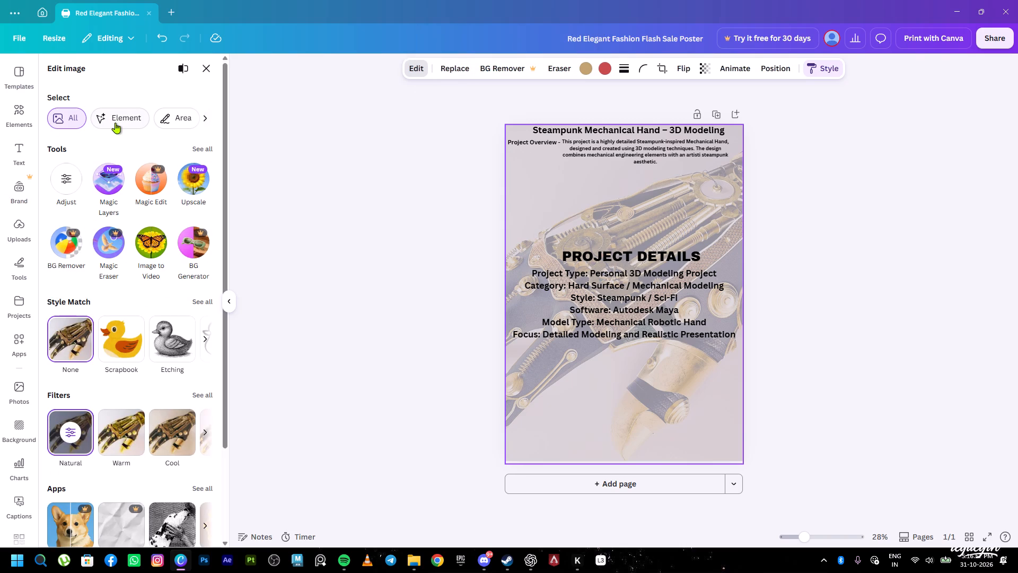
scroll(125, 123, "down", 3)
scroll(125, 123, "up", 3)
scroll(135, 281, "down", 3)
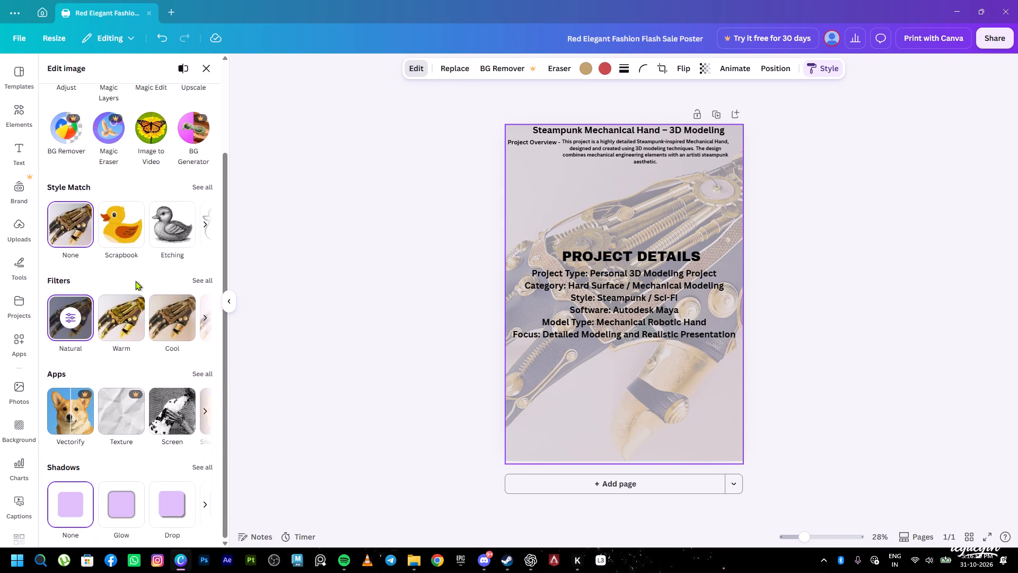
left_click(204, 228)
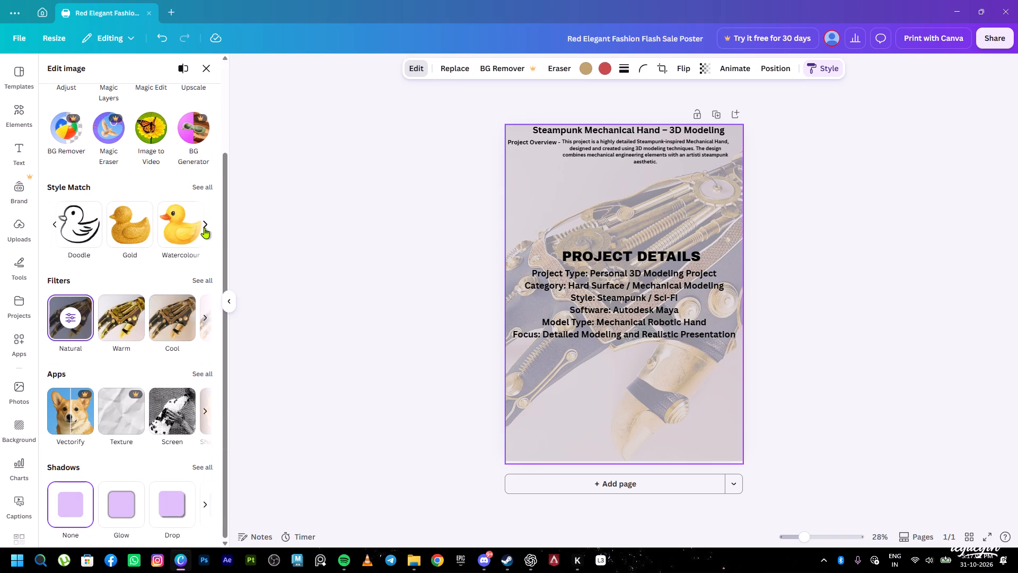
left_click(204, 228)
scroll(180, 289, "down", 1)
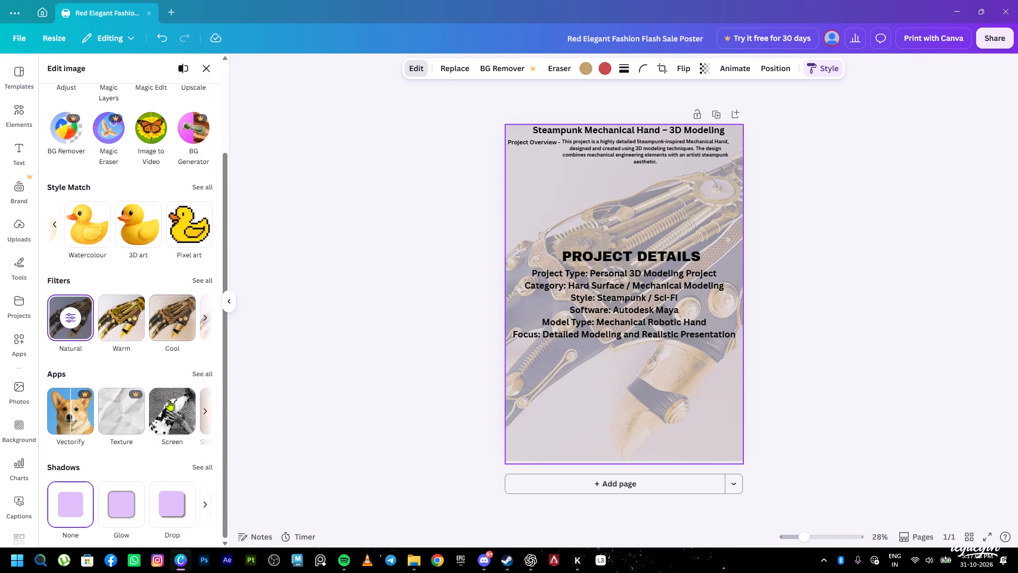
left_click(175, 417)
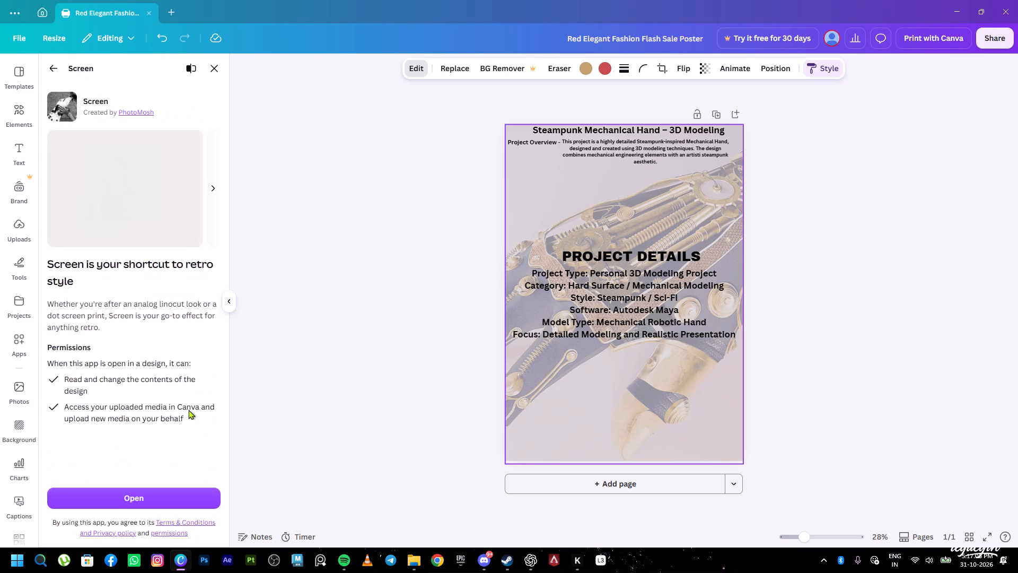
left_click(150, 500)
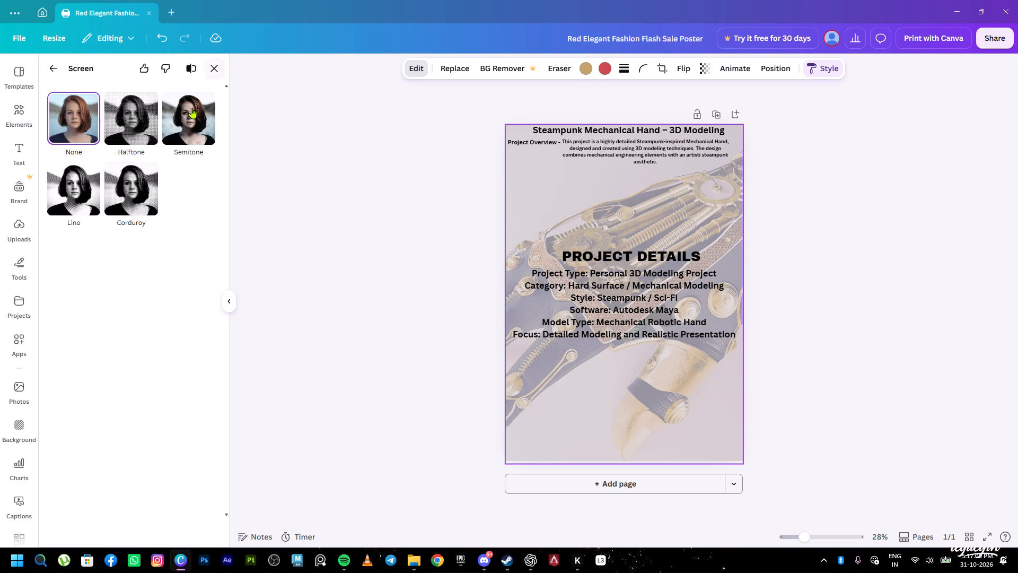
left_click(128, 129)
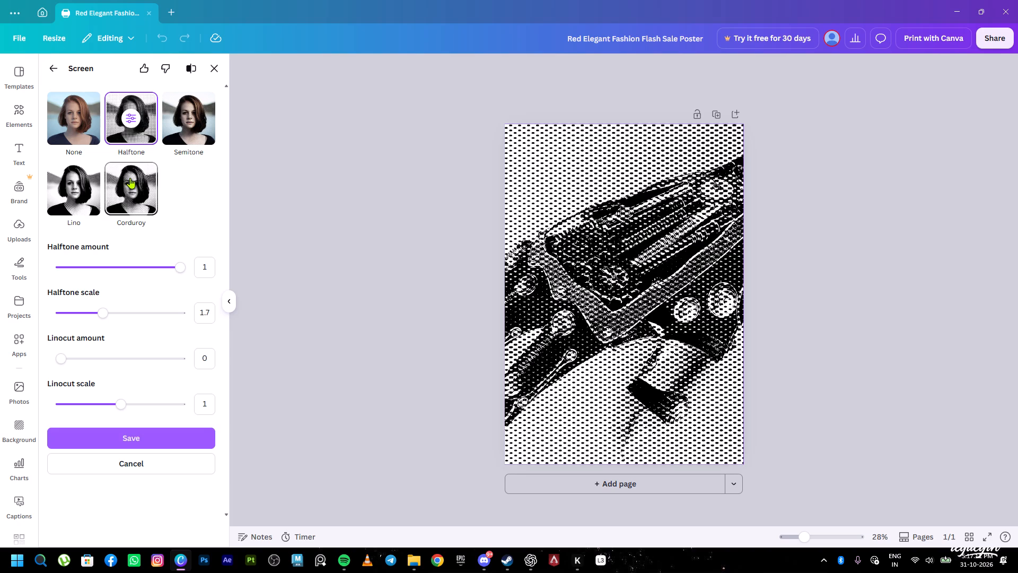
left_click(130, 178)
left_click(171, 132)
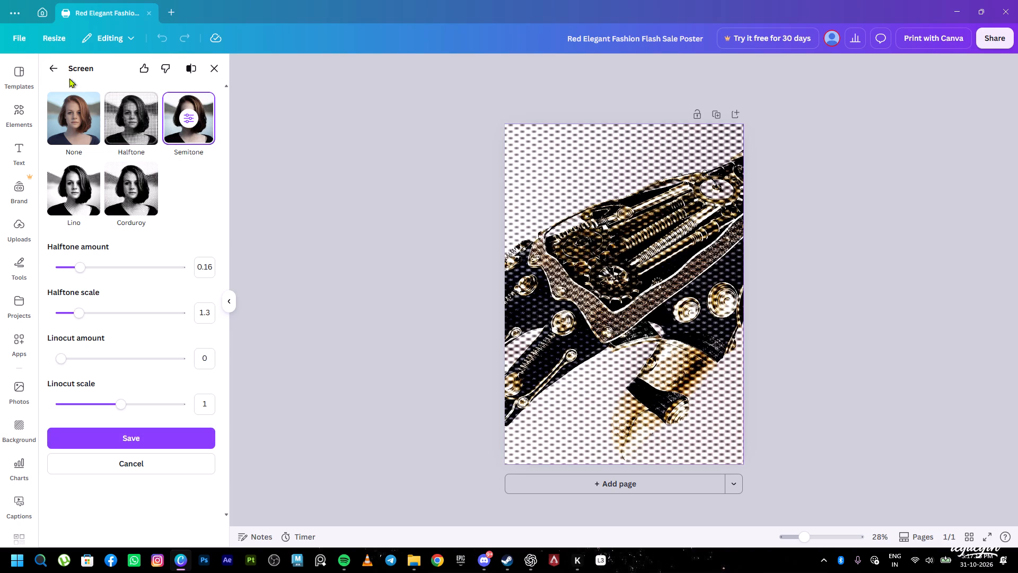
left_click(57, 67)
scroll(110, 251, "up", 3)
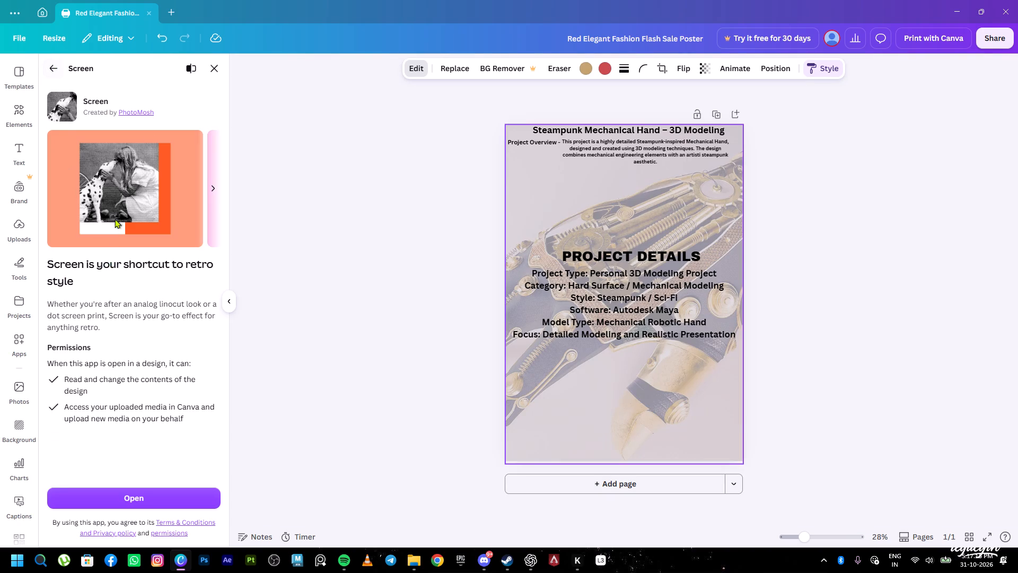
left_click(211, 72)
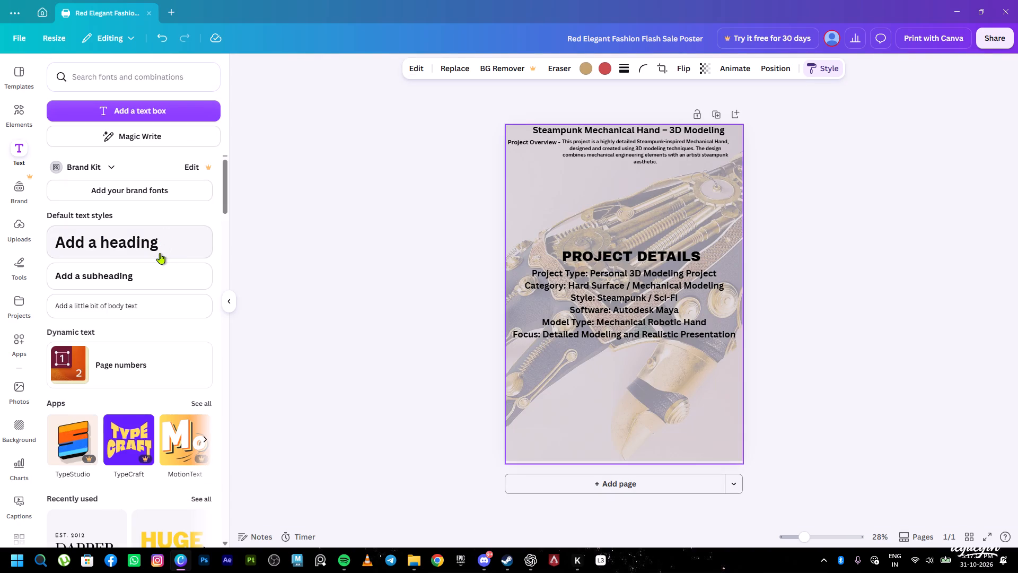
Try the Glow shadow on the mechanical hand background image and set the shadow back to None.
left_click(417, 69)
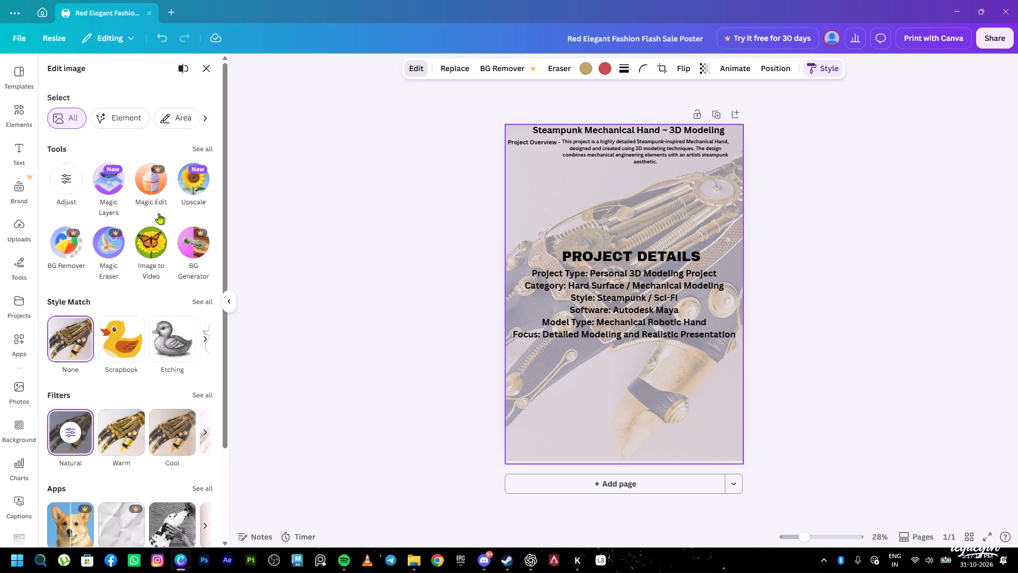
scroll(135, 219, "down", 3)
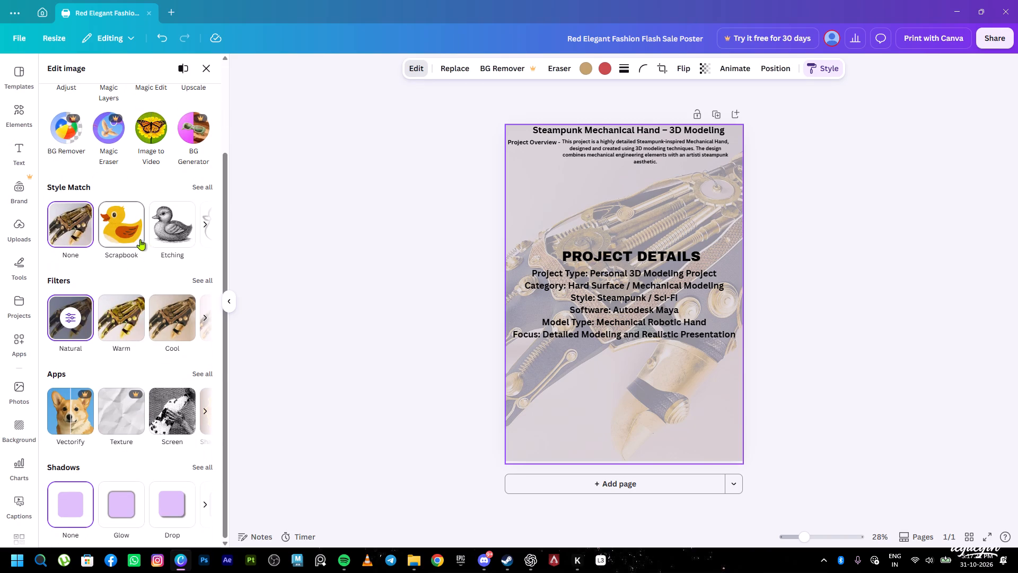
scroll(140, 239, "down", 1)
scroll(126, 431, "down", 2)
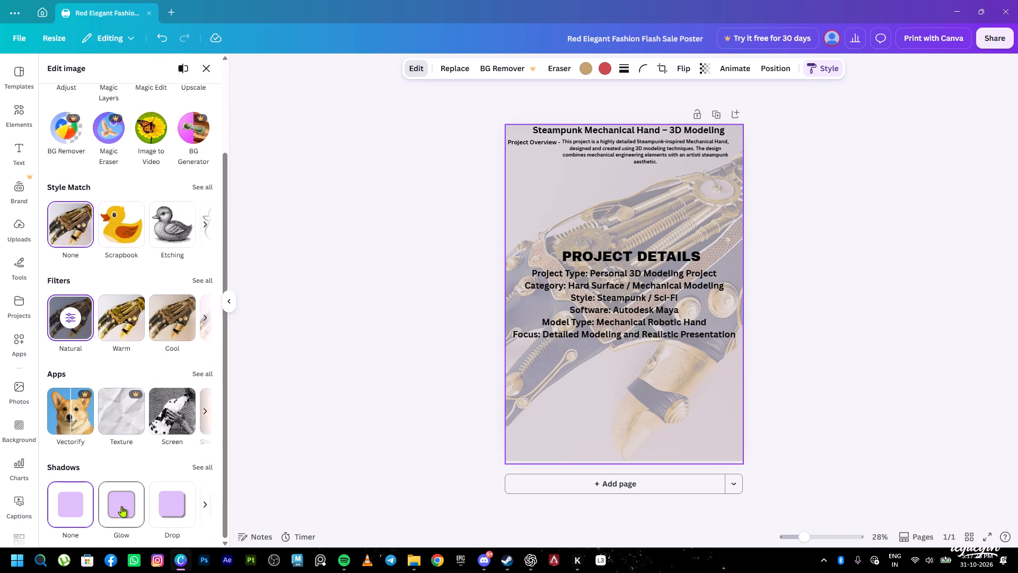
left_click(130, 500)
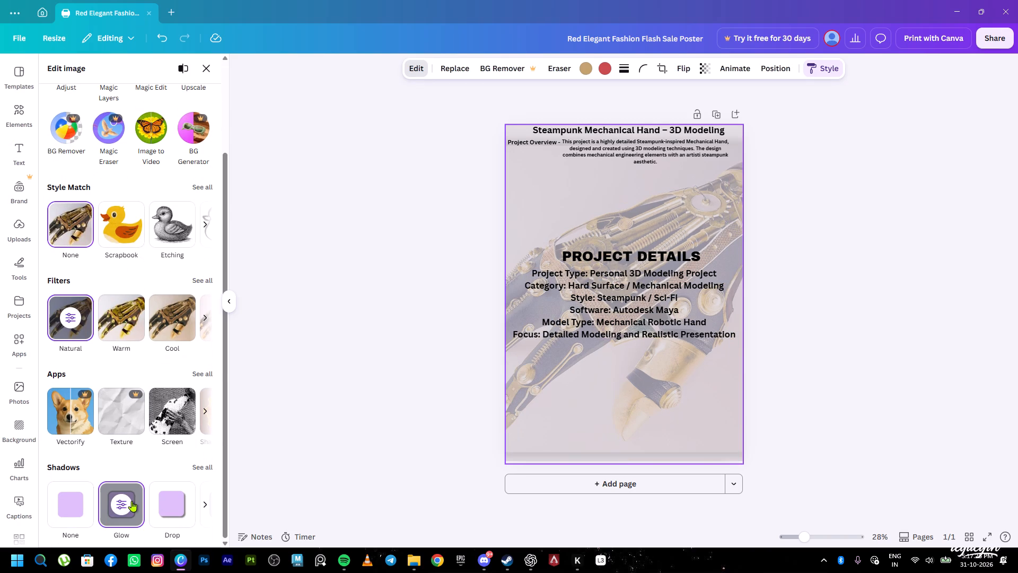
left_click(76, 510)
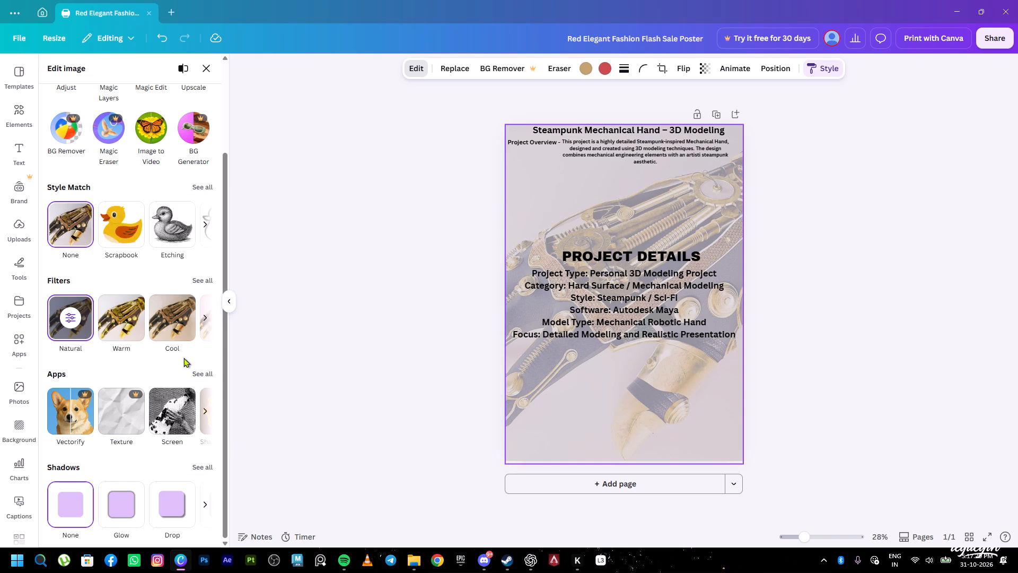
Apply the Etching style match to the mechanical hand background image and deselect it.
left_click(208, 318)
left_click(208, 318)
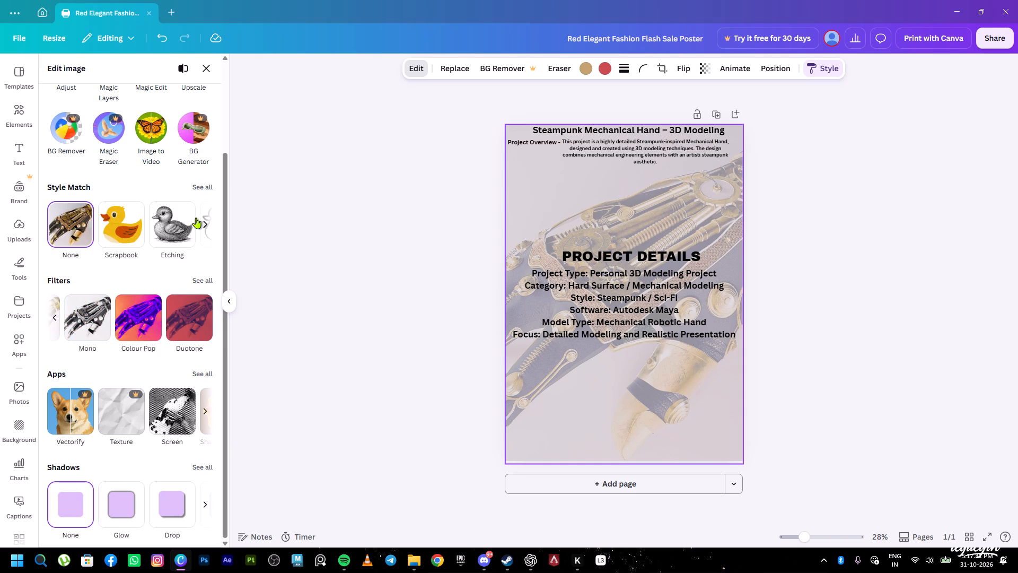
left_click(170, 231)
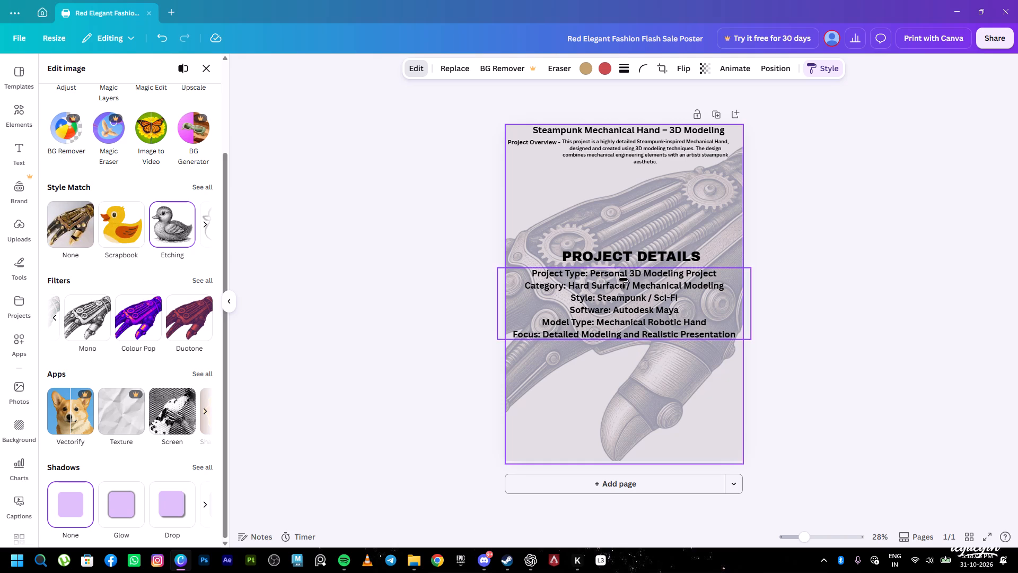
left_click(460, 196)
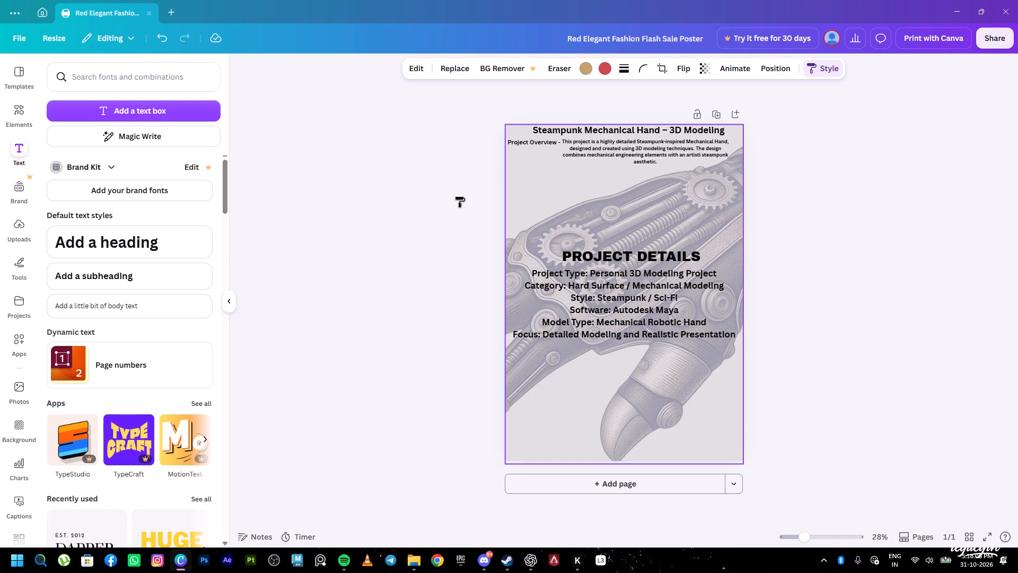
left_click(629, 216)
left_click_drag(629, 216, 639, 332)
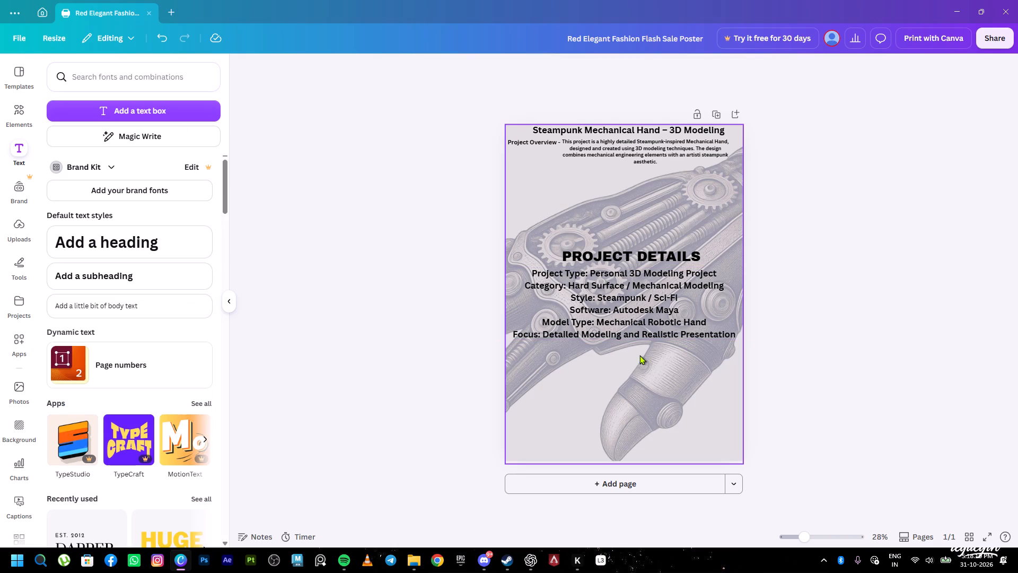
left_click(849, 315)
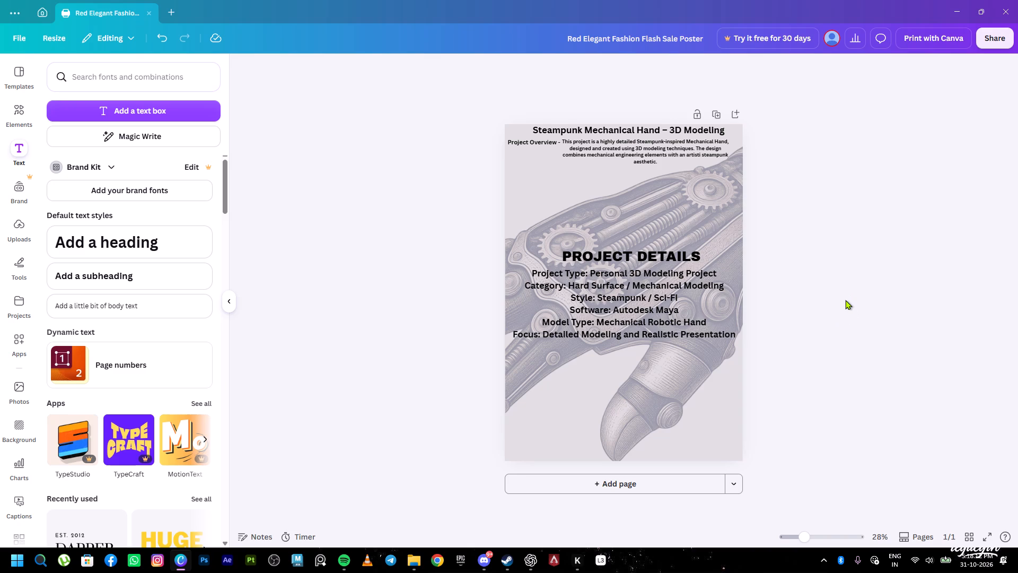
Move the project details text to the poster's bottom edge and place the PROJECT DETAILS heading directly above it.
left_click_drag(657, 297, 658, 414)
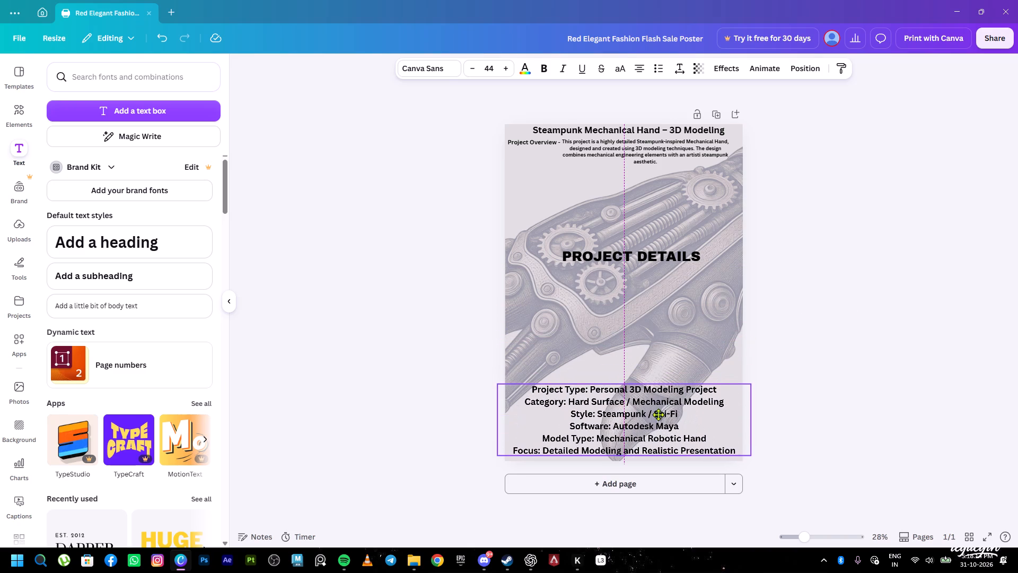
left_click_drag(658, 414, 660, 420)
left_click_drag(635, 255, 633, 340)
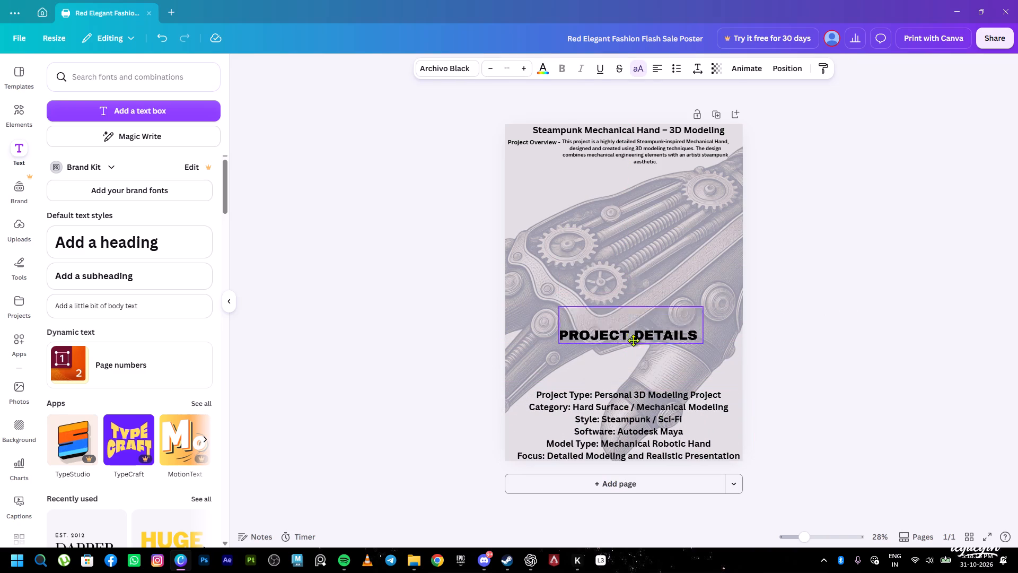
left_click_drag(633, 340, 635, 376)
left_click(846, 325)
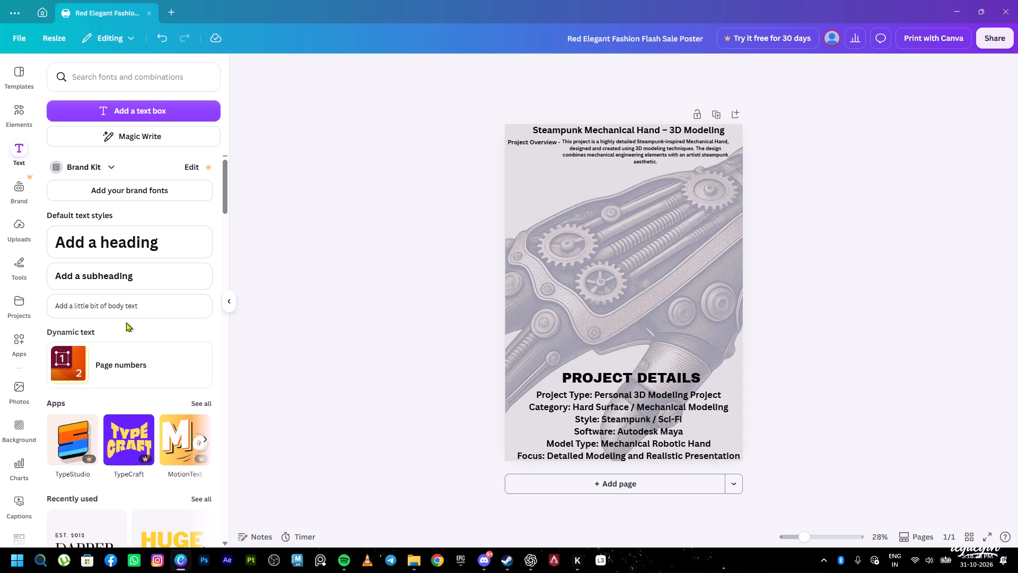
Insert a new dynamic QR code from a pattern preset in the middle of the poster.
scroll(30, 396, "down", 1)
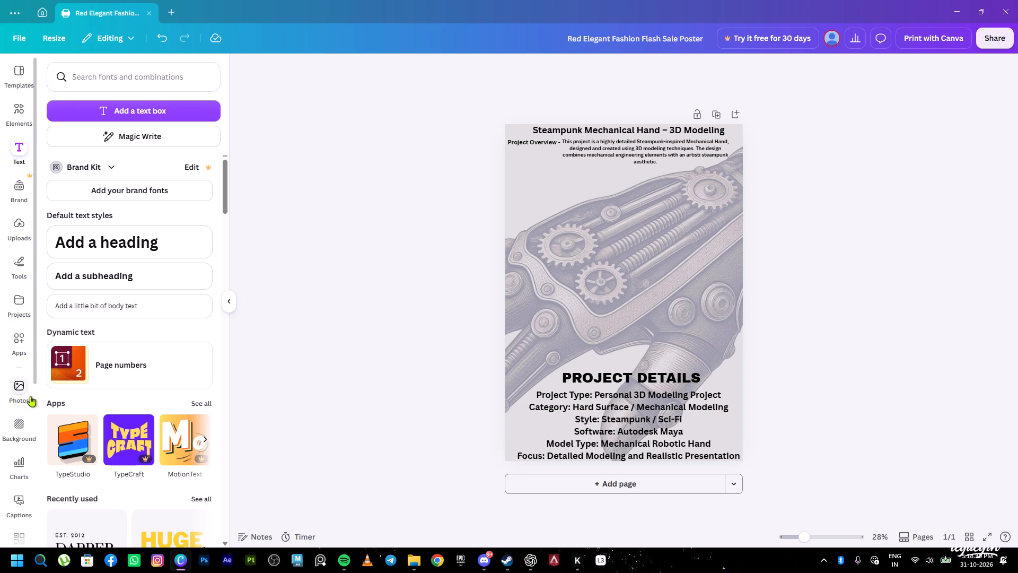
scroll(30, 396, "down", 1)
left_click(18, 326)
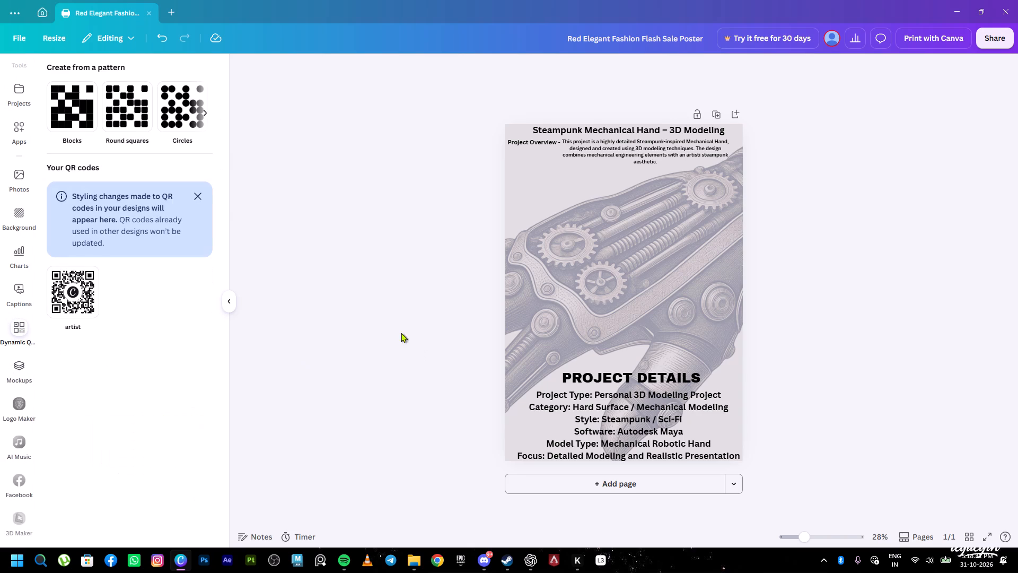
scroll(128, 135, "up", 2)
left_click(196, 197)
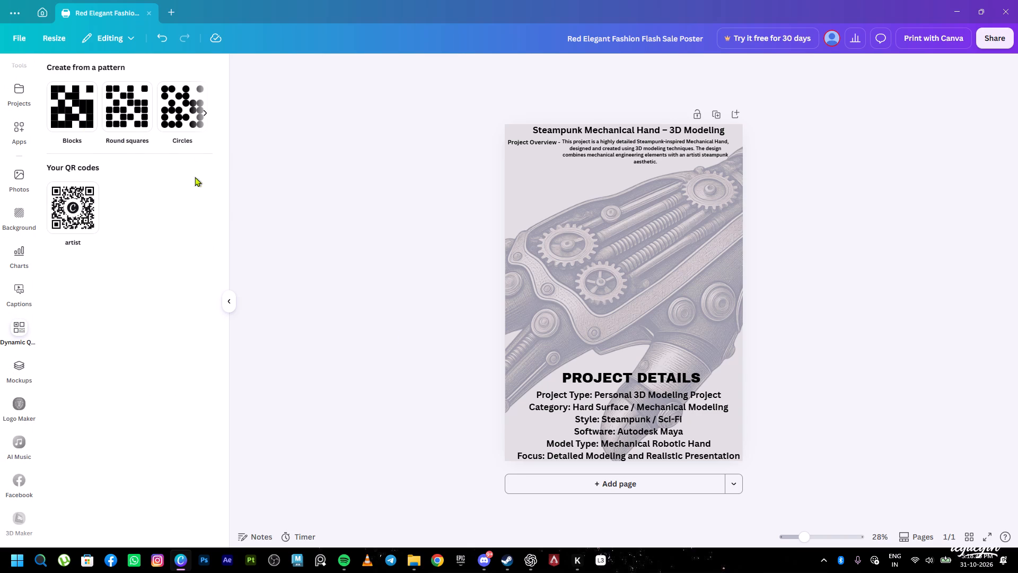
left_click(201, 115)
left_click(202, 114)
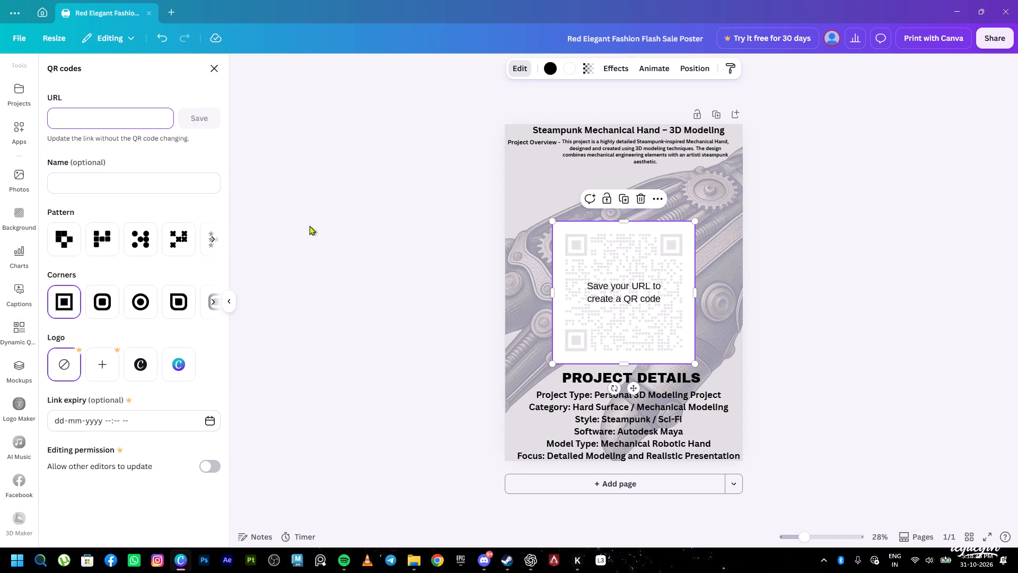
left_click(900, 216)
left_click(128, 121)
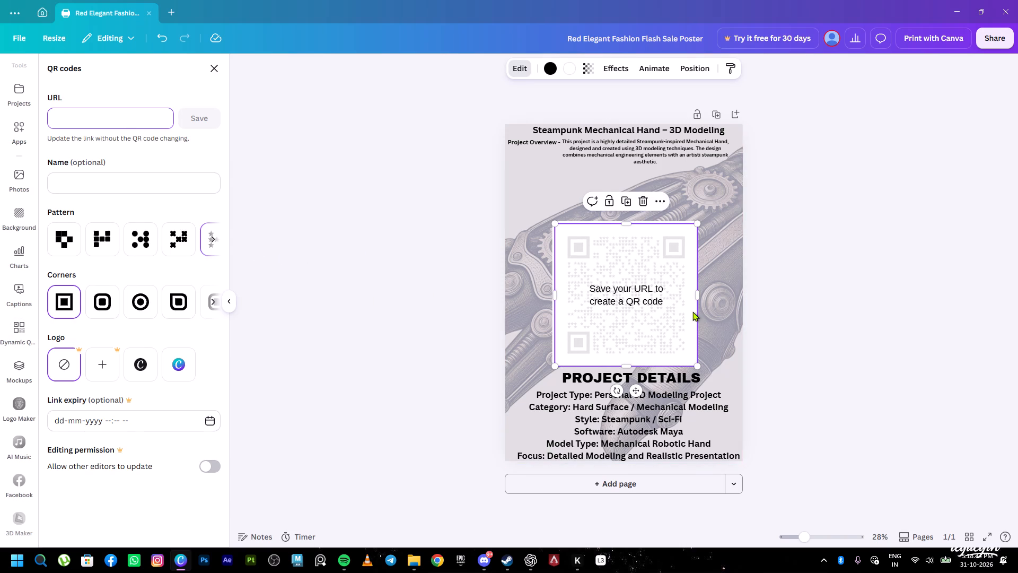
Set the QR code's corners to the circular style after trying the rounded-square and last square corner styles.
left_click(98, 302)
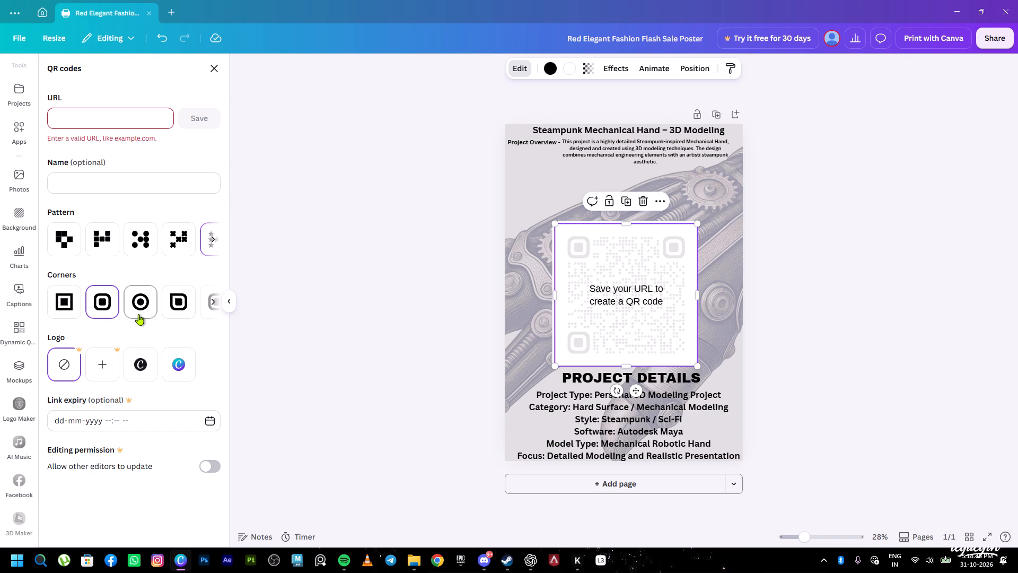
scroll(138, 312, "down", 4)
left_click(211, 306)
left_click(211, 305)
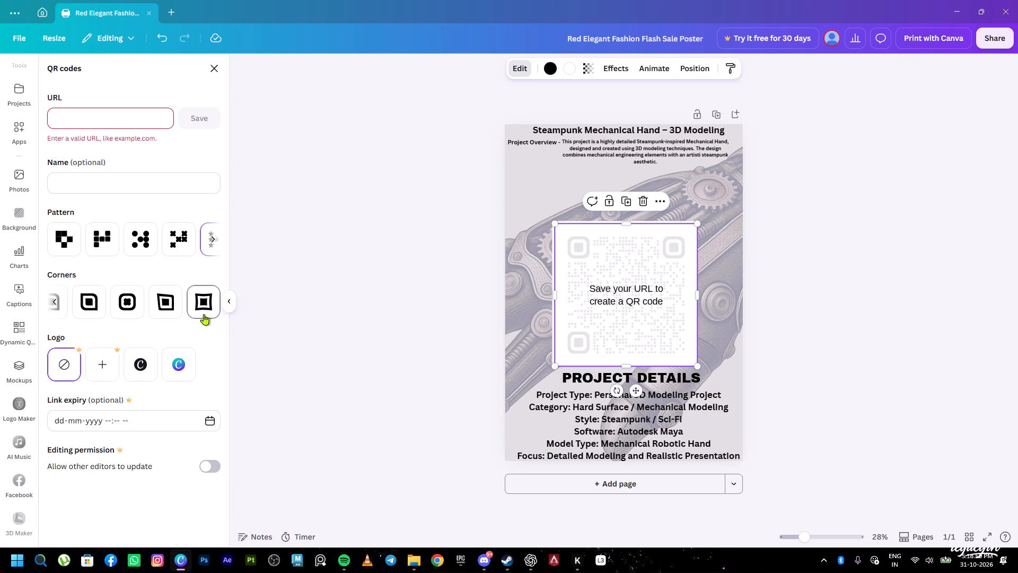
left_click(204, 314)
left_click(55, 301)
left_click(148, 306)
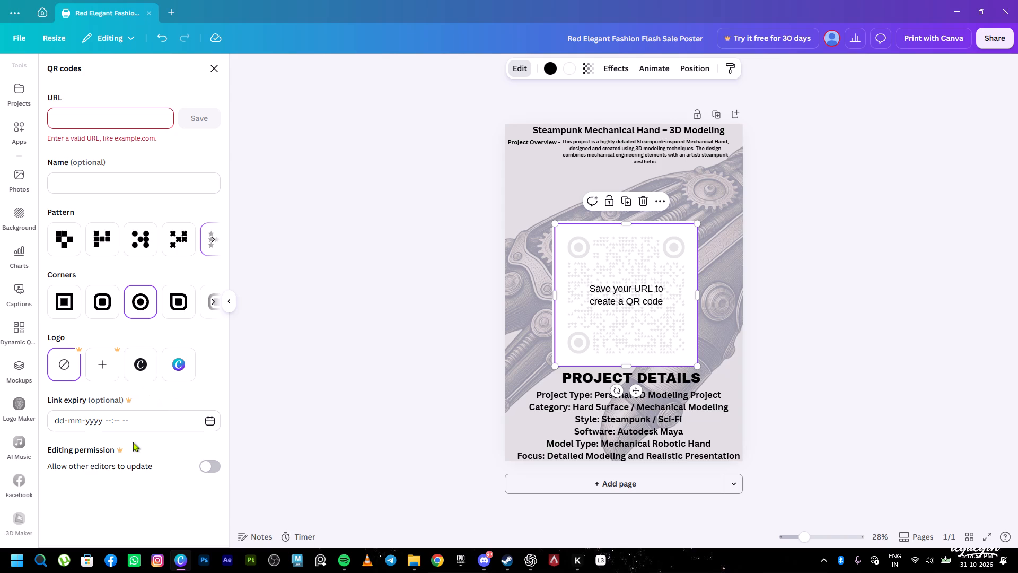
scroll(128, 404, "up", 1)
Switch to Chrome, open the artist's ArtStation profile and copy the portfolio web address shown in the profile details.
left_click(436, 560)
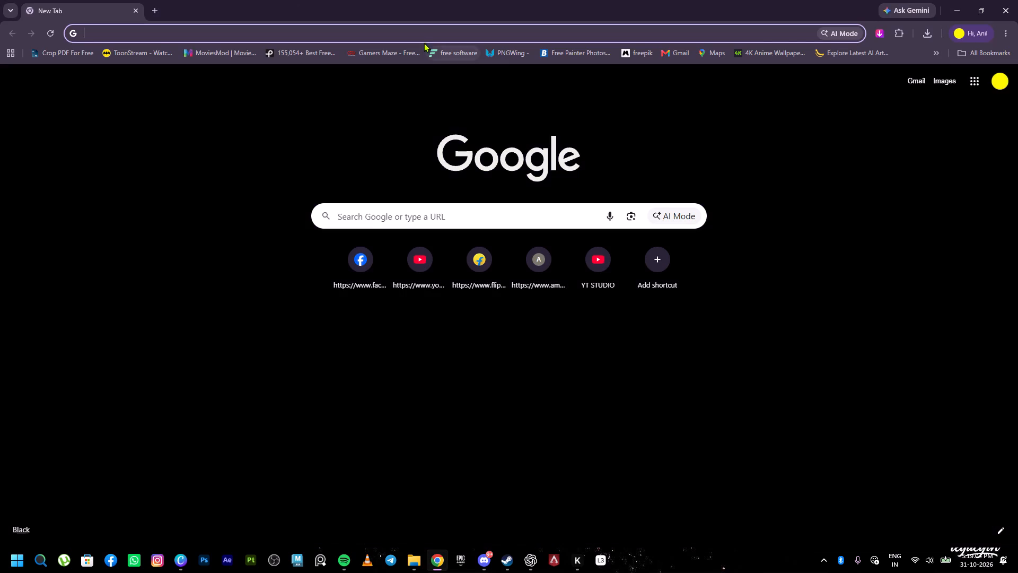
left_click(422, 36)
key("a")
key("r")
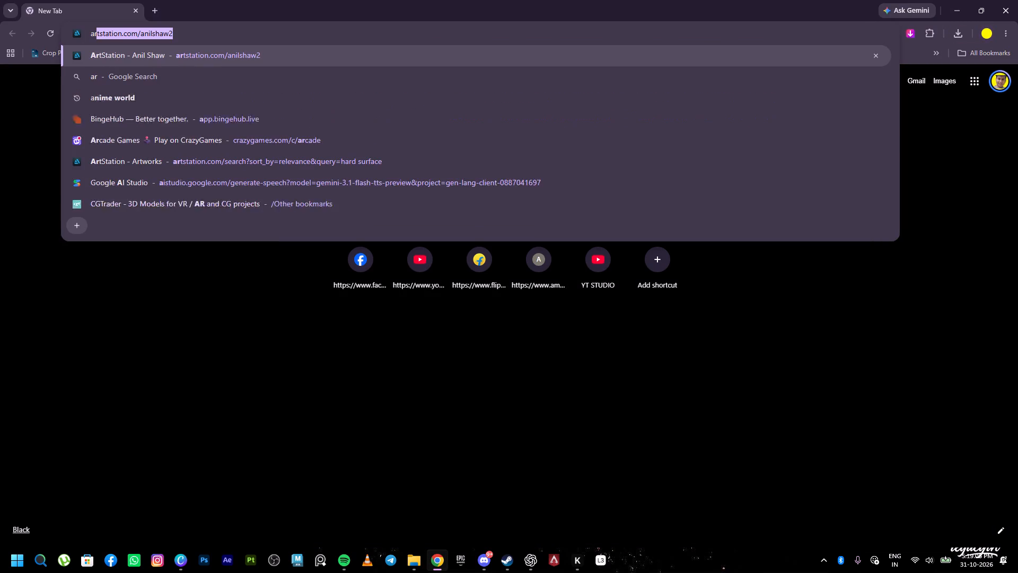
key("t")
left_click(269, 56)
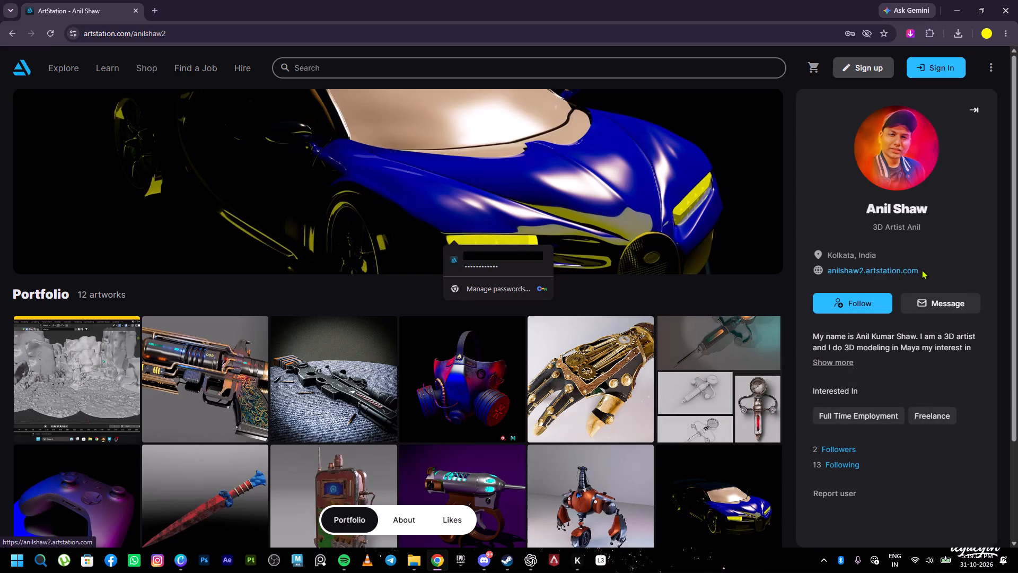
left_click_drag(923, 270, 826, 272)
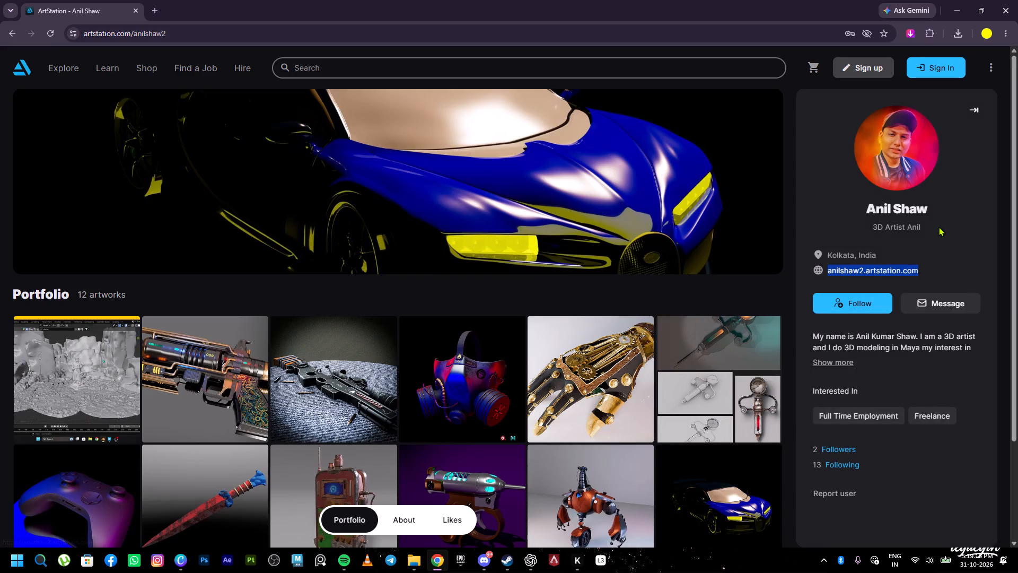
key("ctrl+c")
Return to Canva, set the QR code's URL to the copied ArtStation portfolio address and save it.
key("alt+Tab")
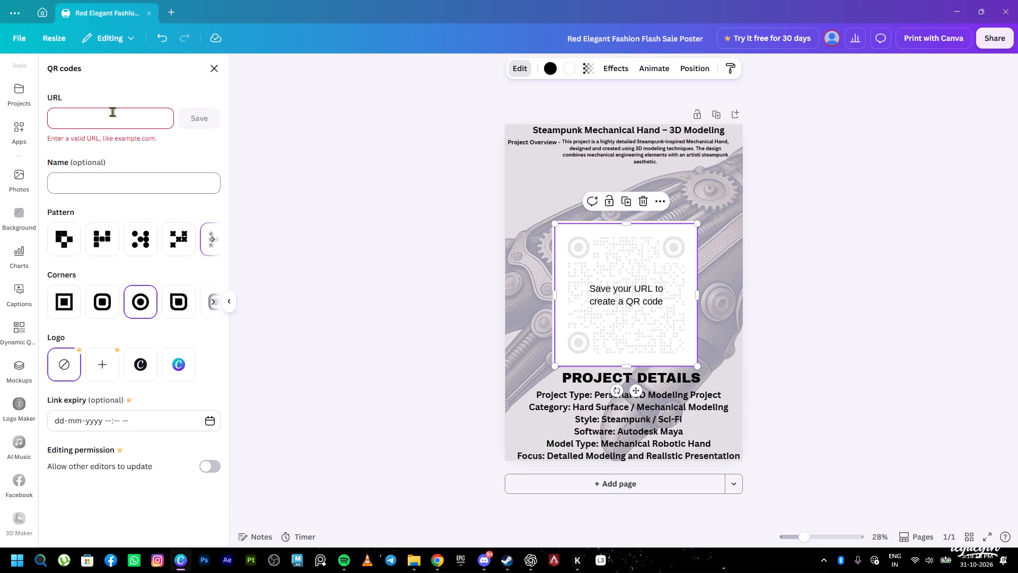
left_click(115, 120)
key("ctrl+v")
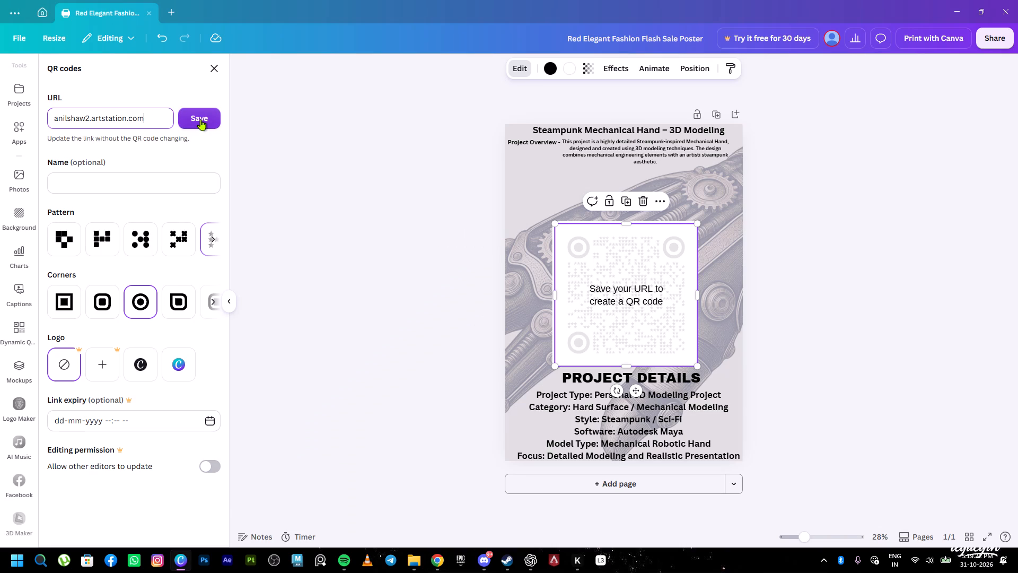
left_click(200, 119)
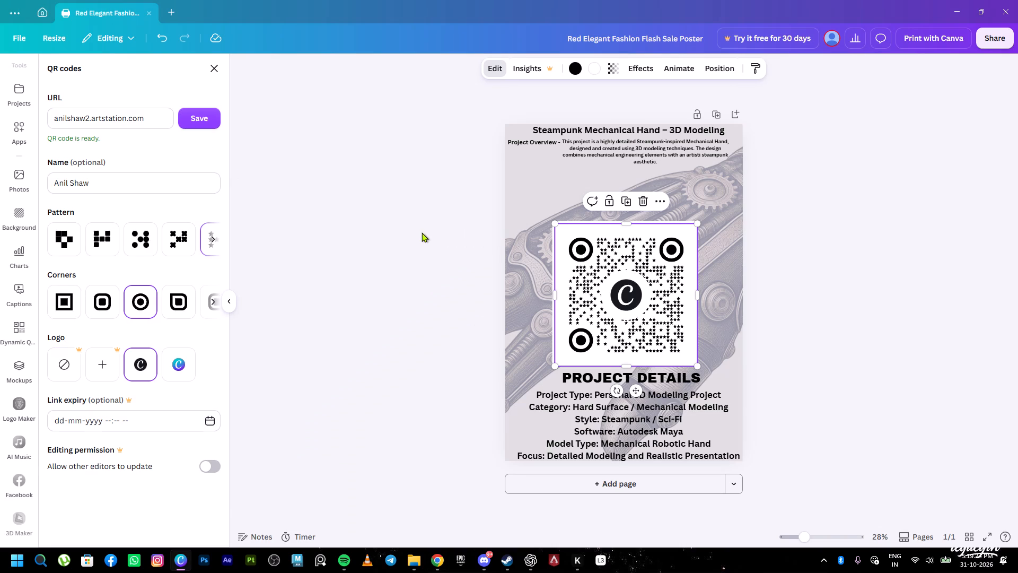
left_click(809, 296)
Move the finished QR code up to just below the project overview text and deselect it.
left_click_drag(637, 393, 642, 337)
left_click(784, 306)
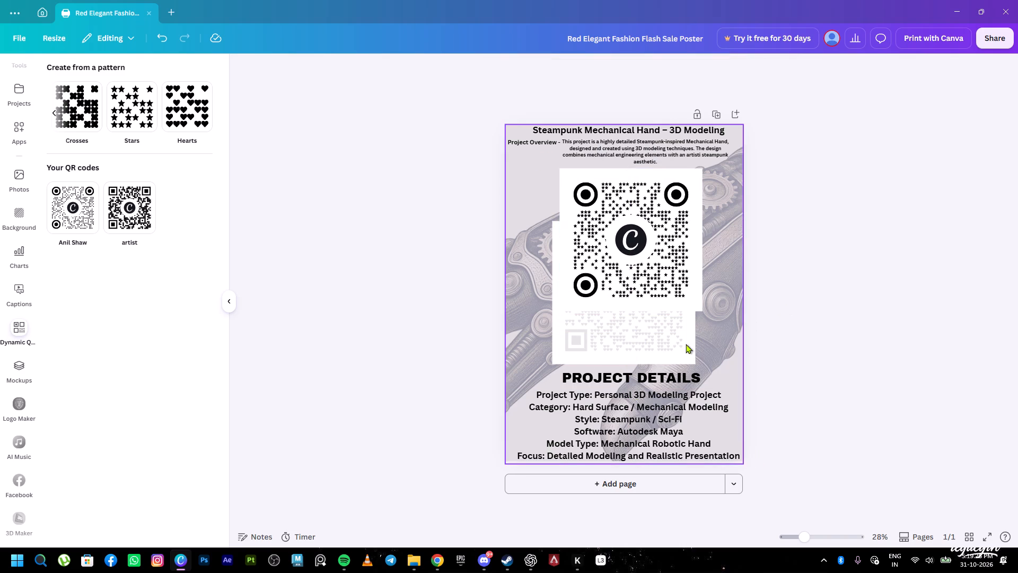
Remove the leftover blank QR code behind the finished one by moving it completely off the poster page.
left_click(675, 342)
key("Delete")
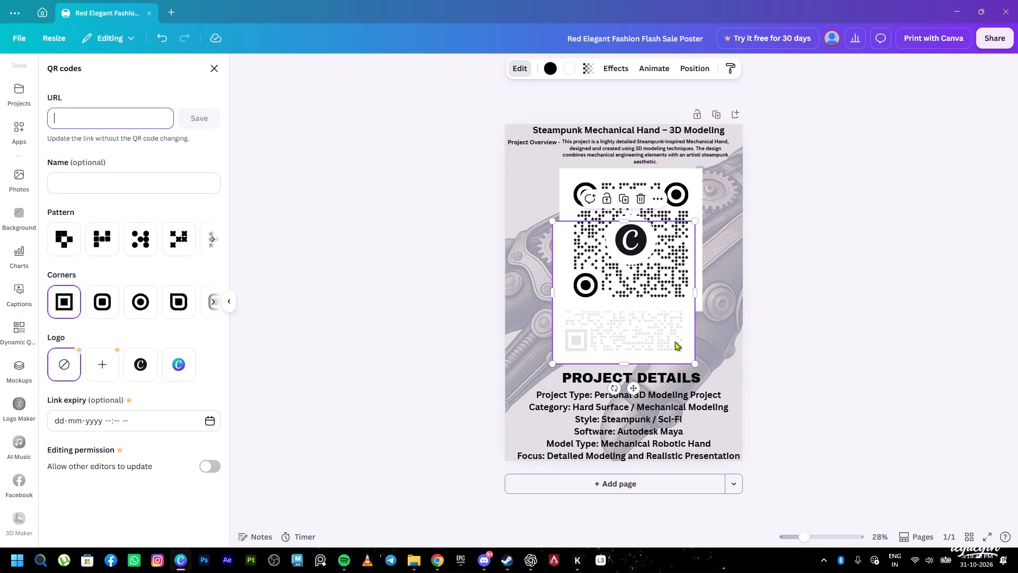
left_click(674, 341)
key("Delete")
key("Delete")
key("Delete")
left_click(877, 302)
left_click(639, 264)
left_click_drag(639, 266, 931, 280)
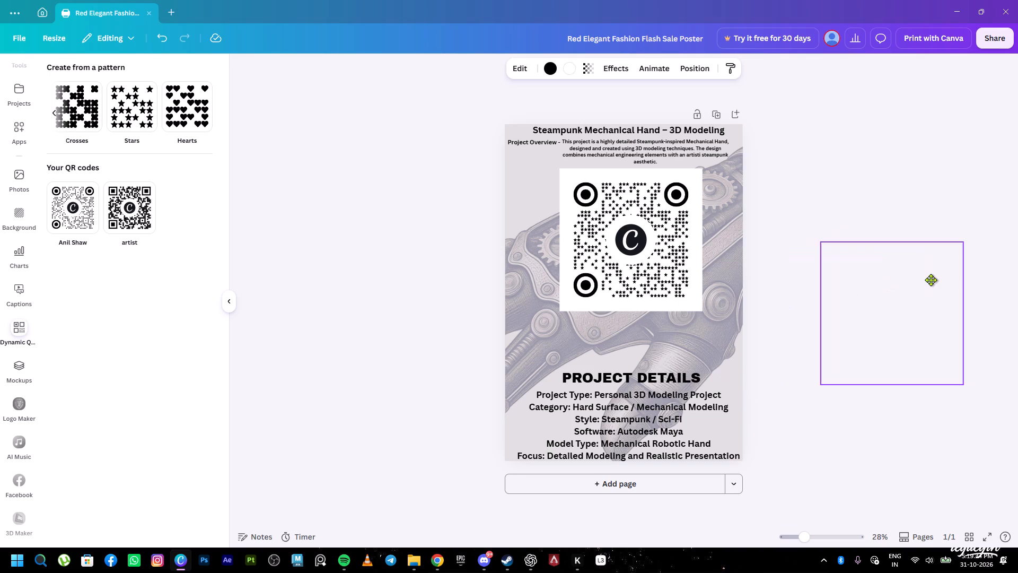
left_click_drag(931, 280, 932, 279)
Shrink the finished QR code slightly and centre it horizontally on the poster below the project overview.
left_click(653, 255)
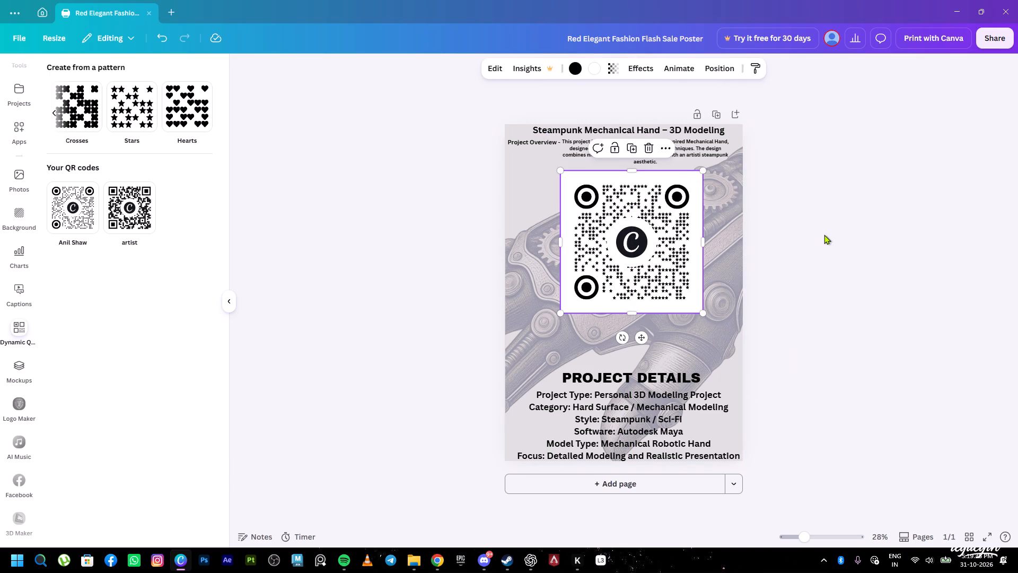
left_click_drag(699, 312, 681, 286)
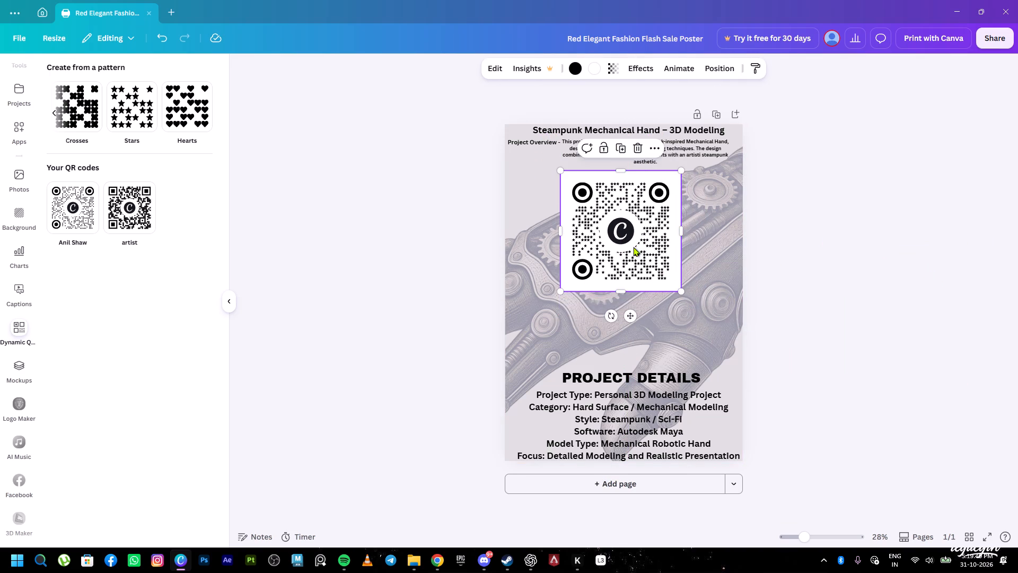
left_click_drag(633, 247, 643, 250)
left_click(898, 228)
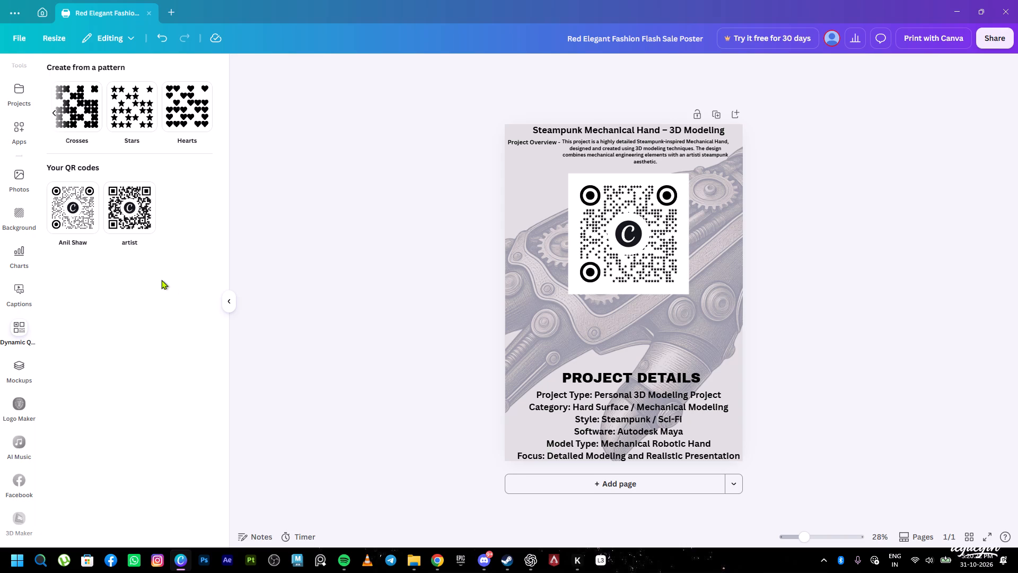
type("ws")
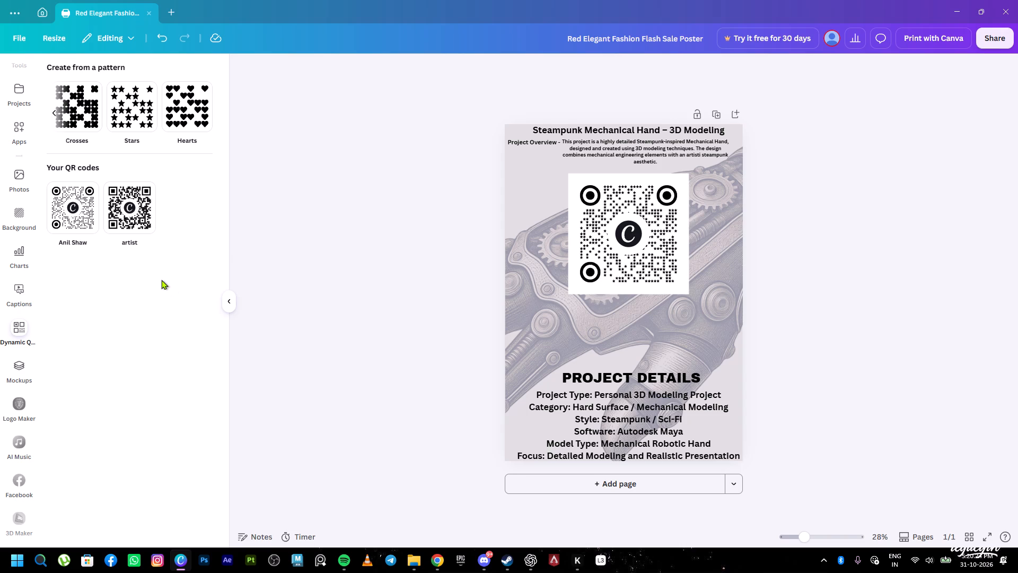
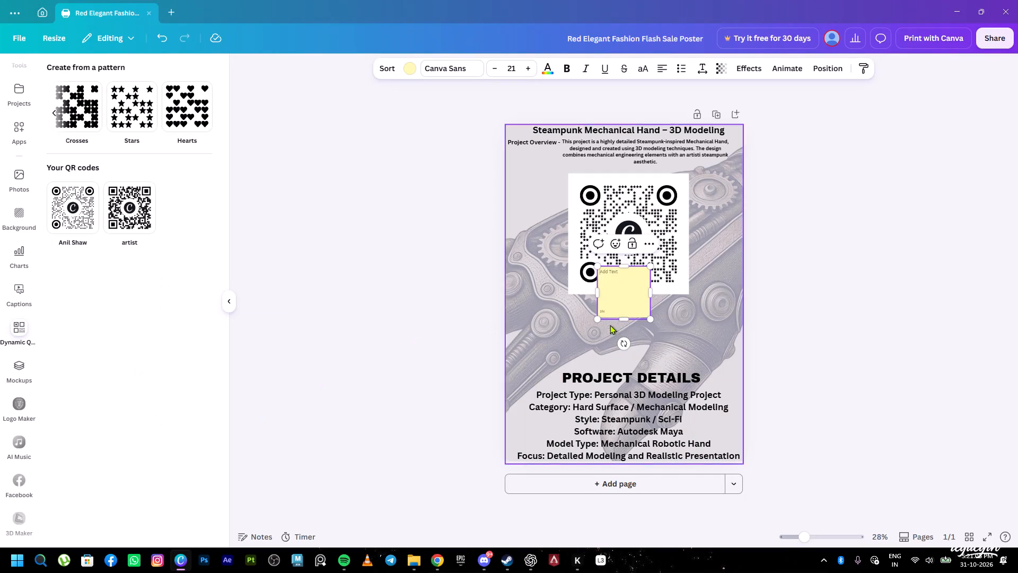
Delete the yellow sticky note covering the lower part of the QR code on the poster.
left_click_drag(632, 301, 760, 314)
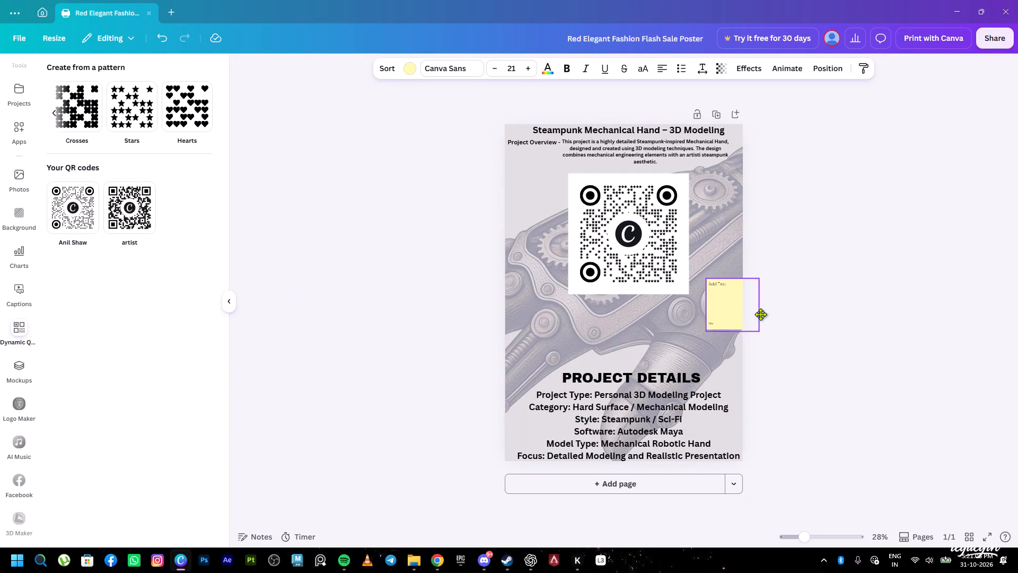
left_click_drag(760, 314, 711, 341)
key("Delete")
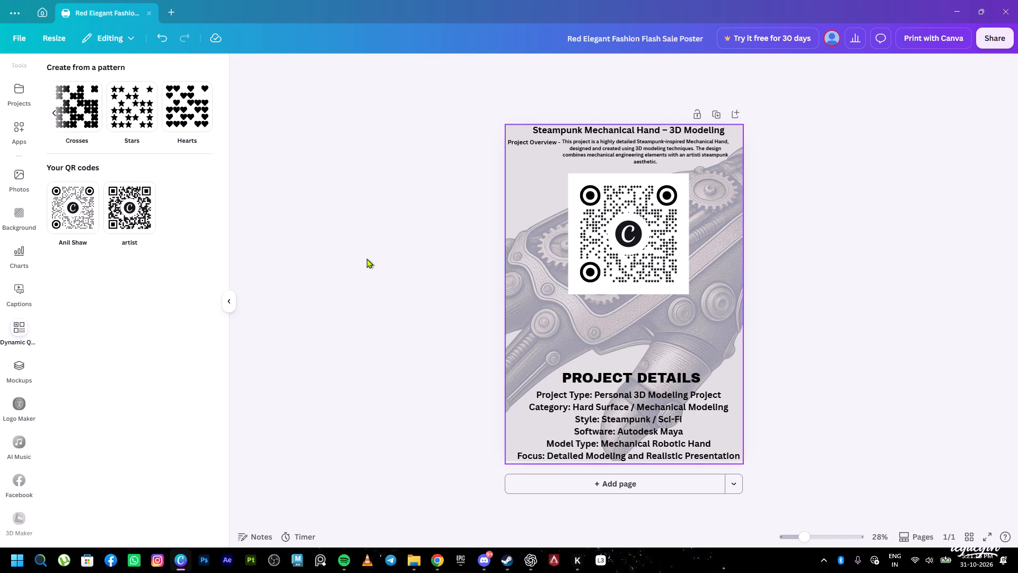
Move the QR code straight down to just above the PROJECT DETAILS heading and deselect it.
left_click_drag(617, 259, 618, 308)
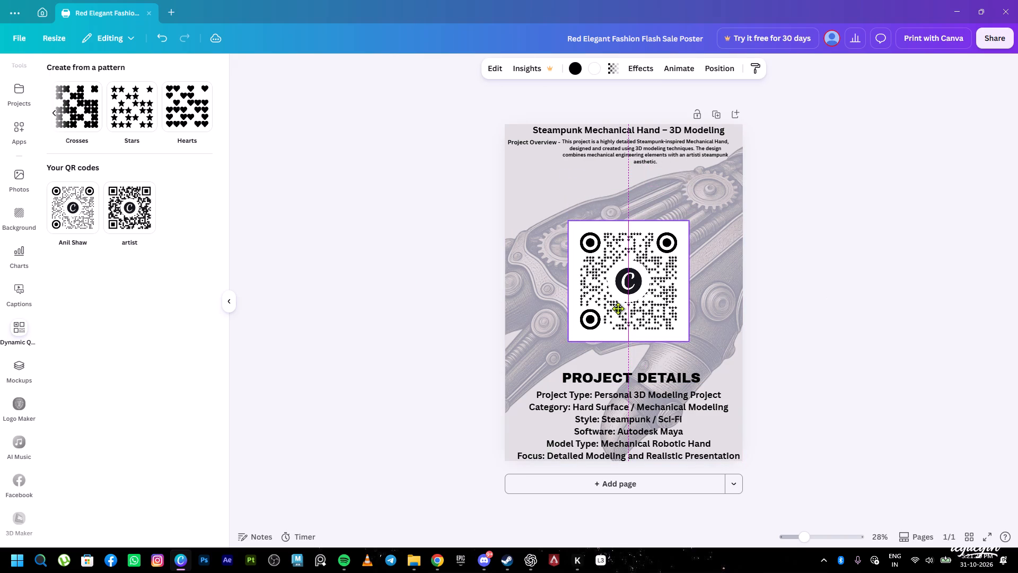
left_click_drag(618, 308, 617, 315)
left_click(814, 274)
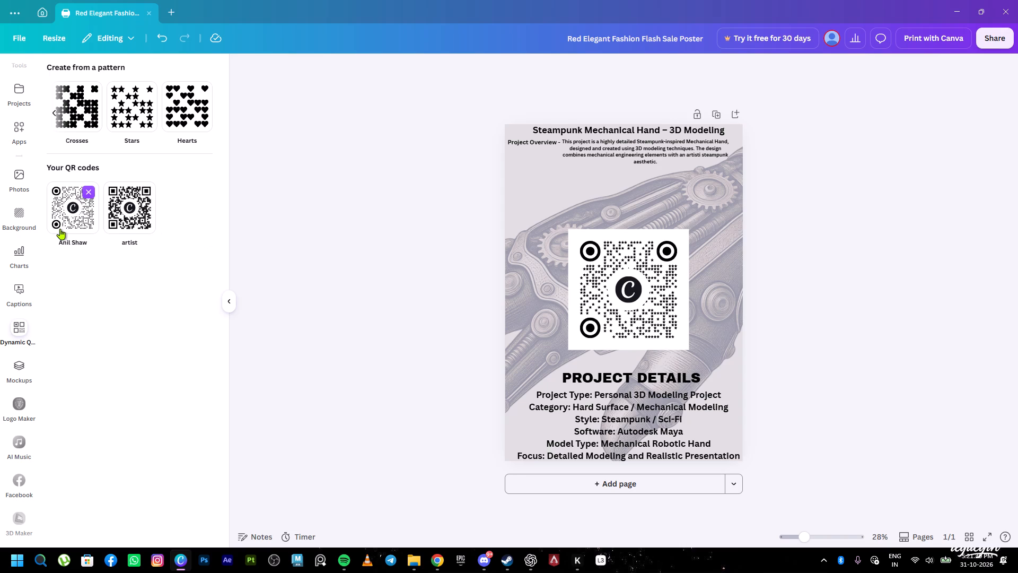
Add a subheading text box starting with "sca" and place it directly above the QR code.
scroll(19, 137, "up", 7)
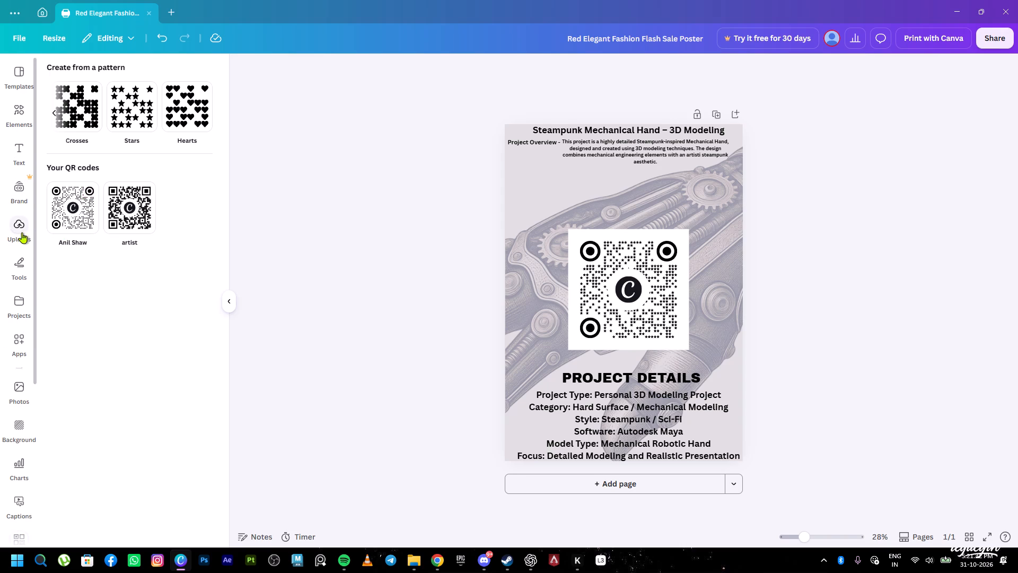
left_click(22, 154)
left_click(111, 278)
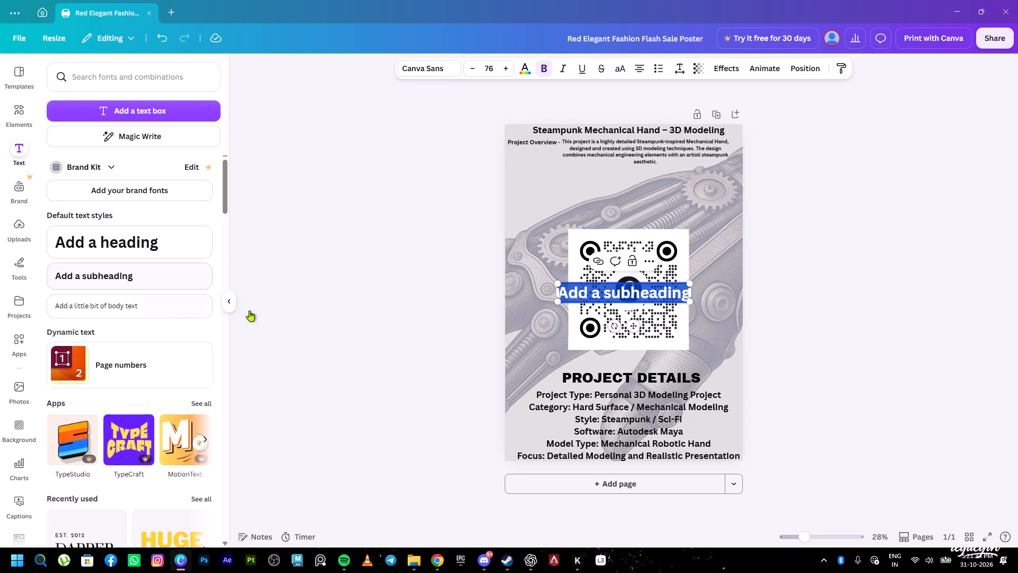
key("BackSpace")
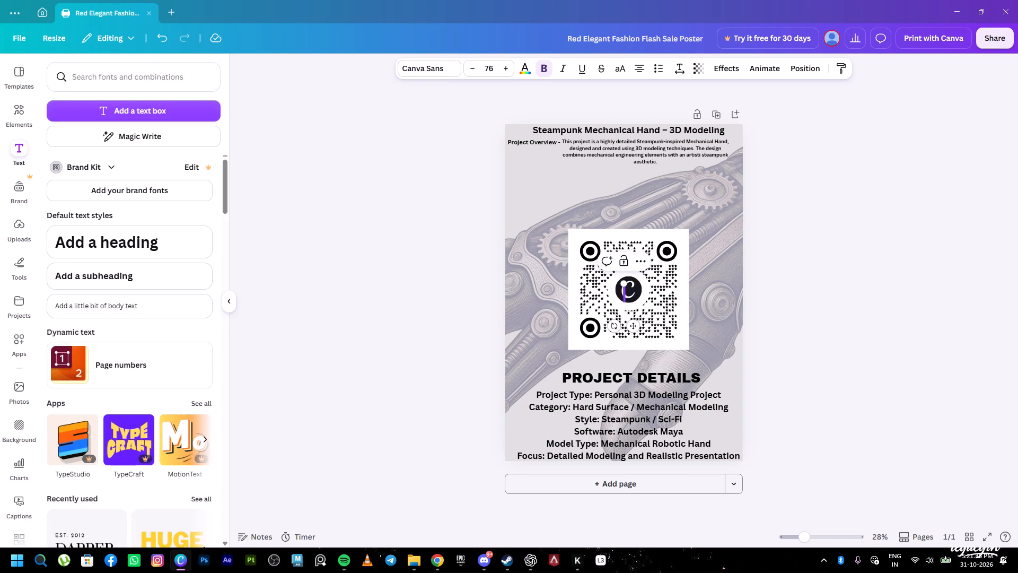
type("sca")
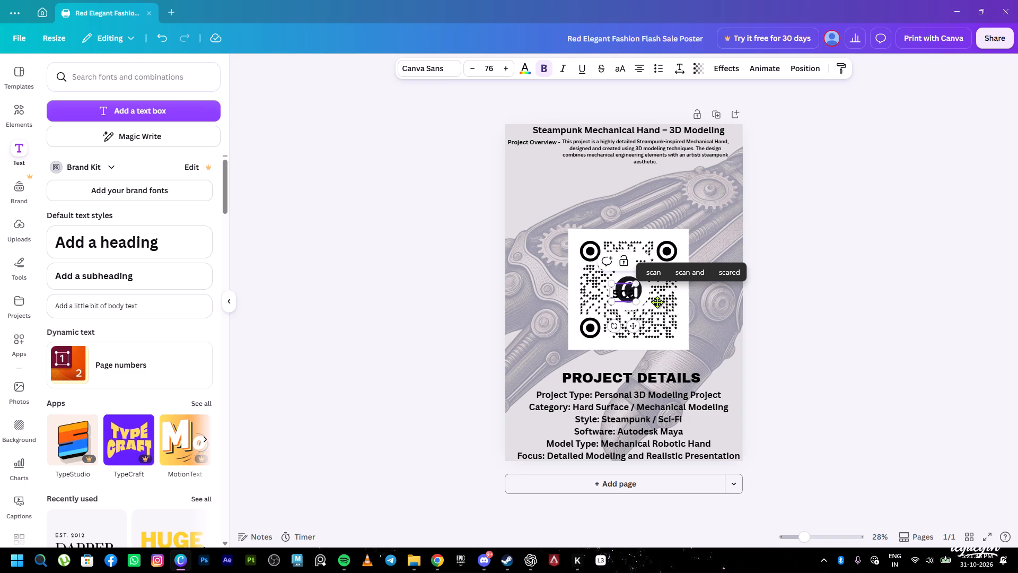
left_click_drag(635, 327, 619, 249)
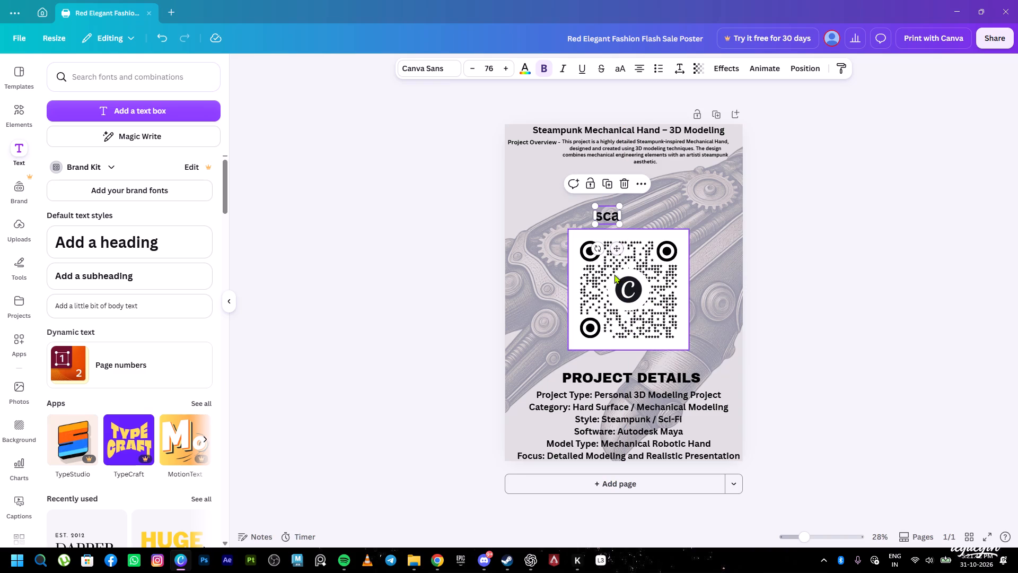
Complete the caption above the QR code so it reads "scan the barcode to view my portfoolio".
key("n")
key("n")
left_click(612, 211)
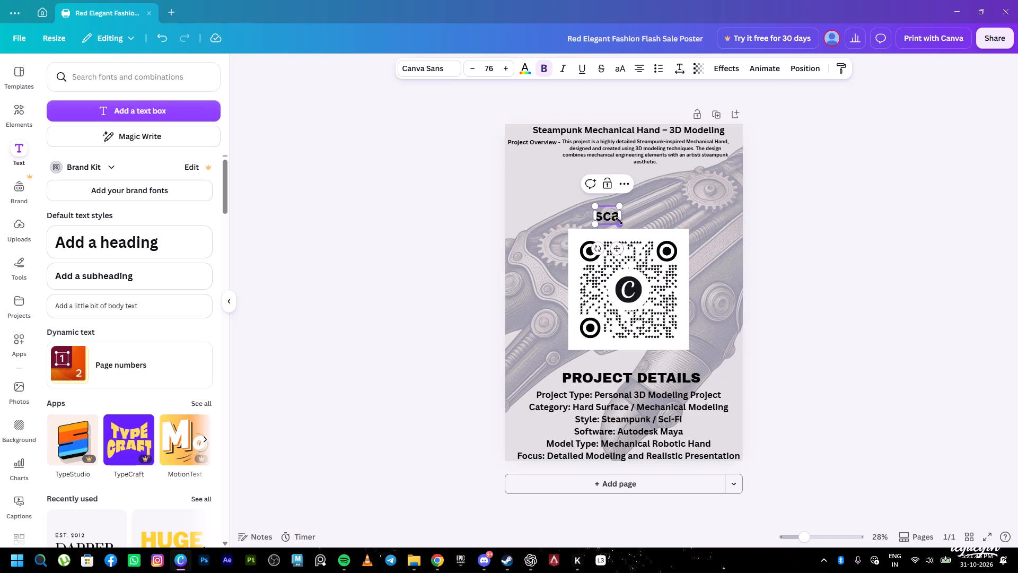
key("Right")
key("n")
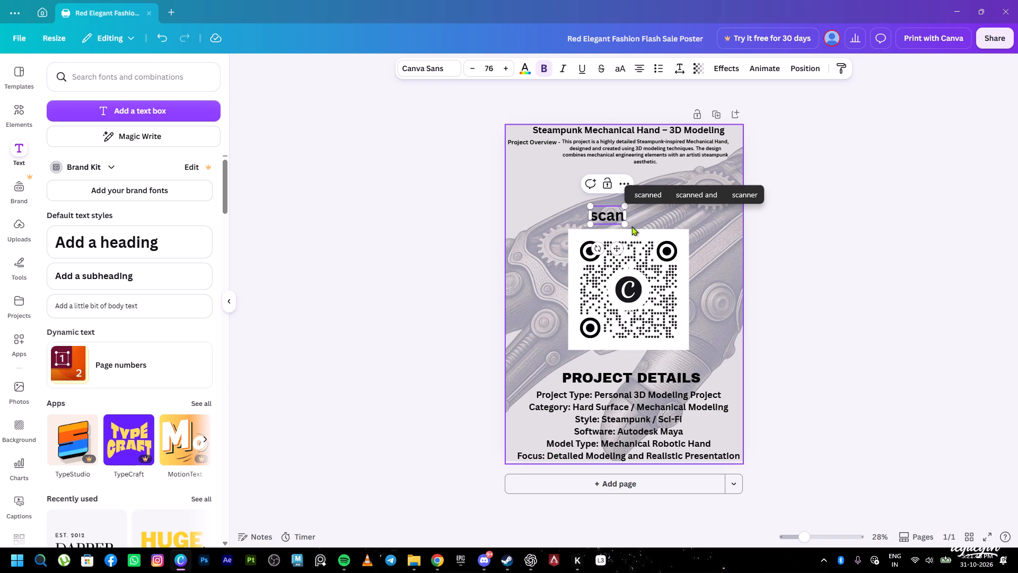
key("space")
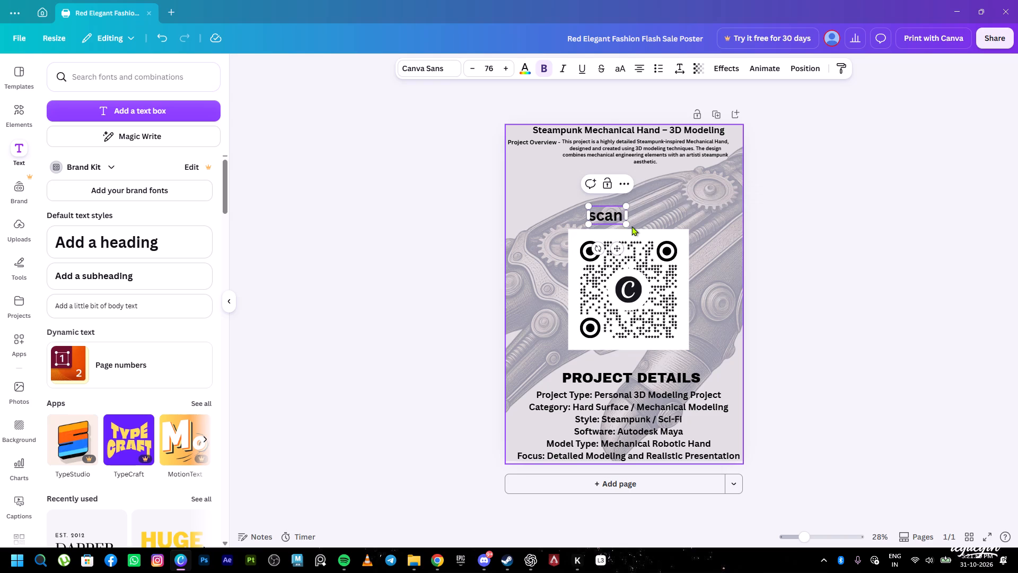
type("the")
key("space")
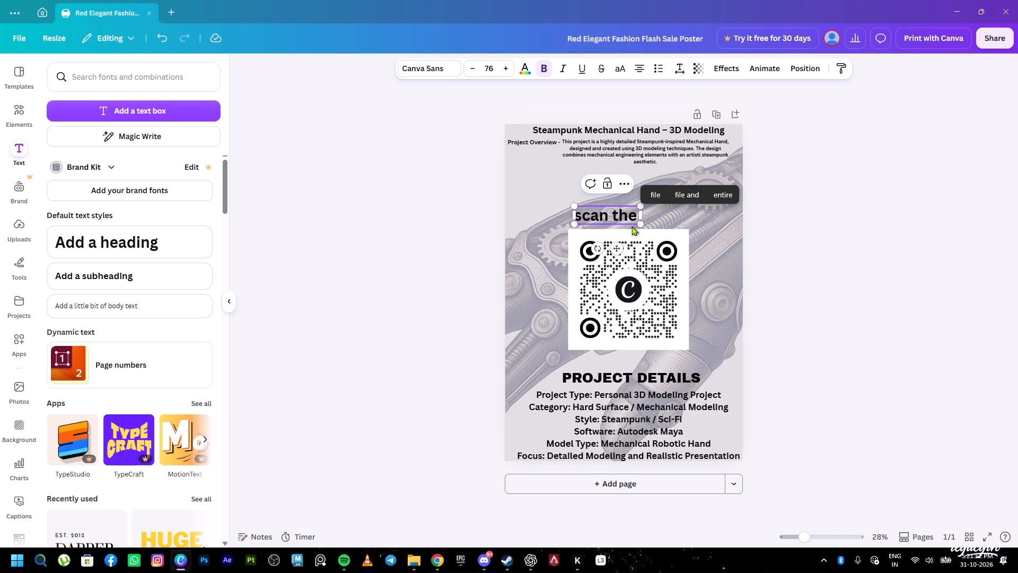
type("bar")
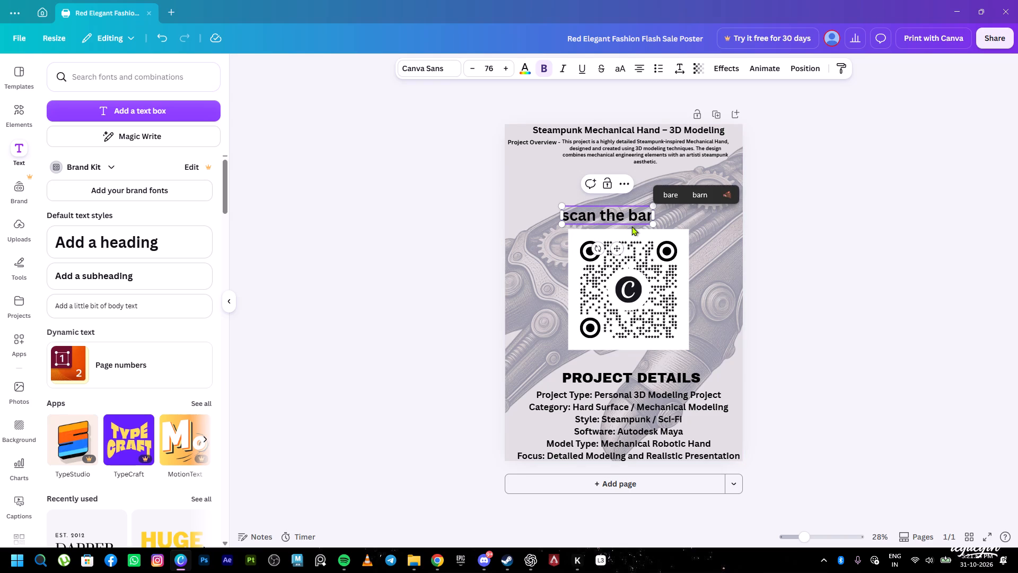
type("code")
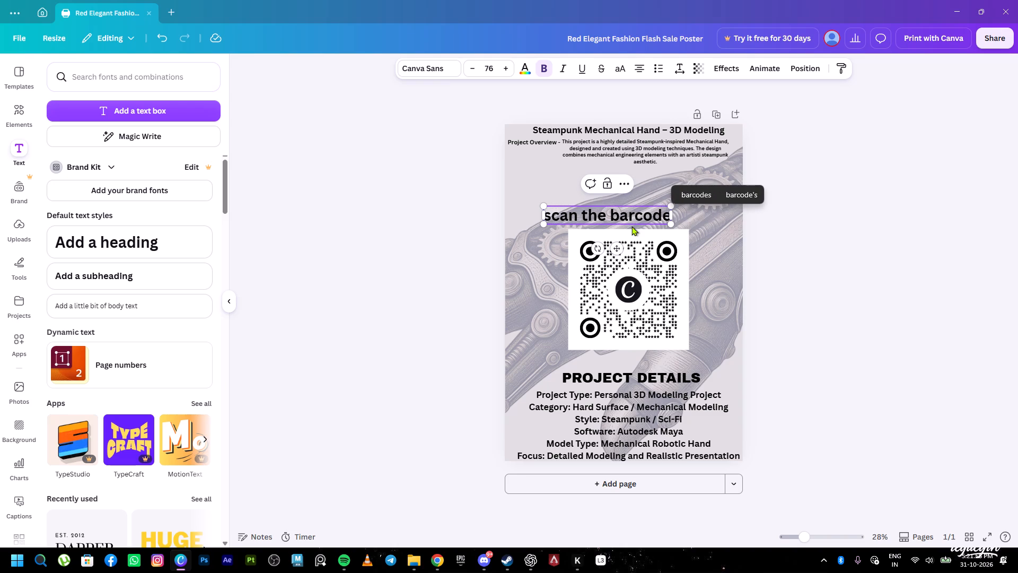
key("space")
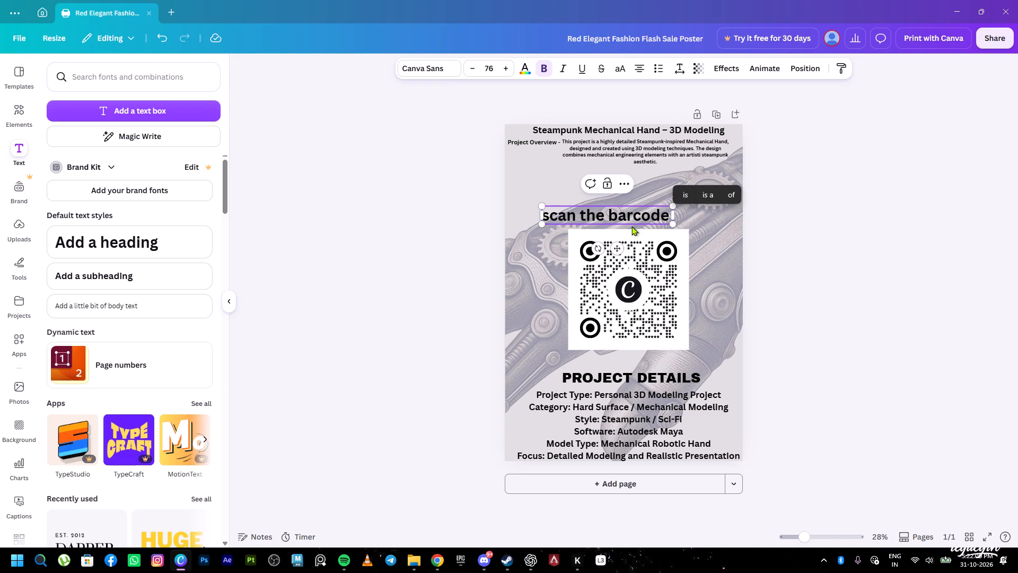
type("to")
key("space")
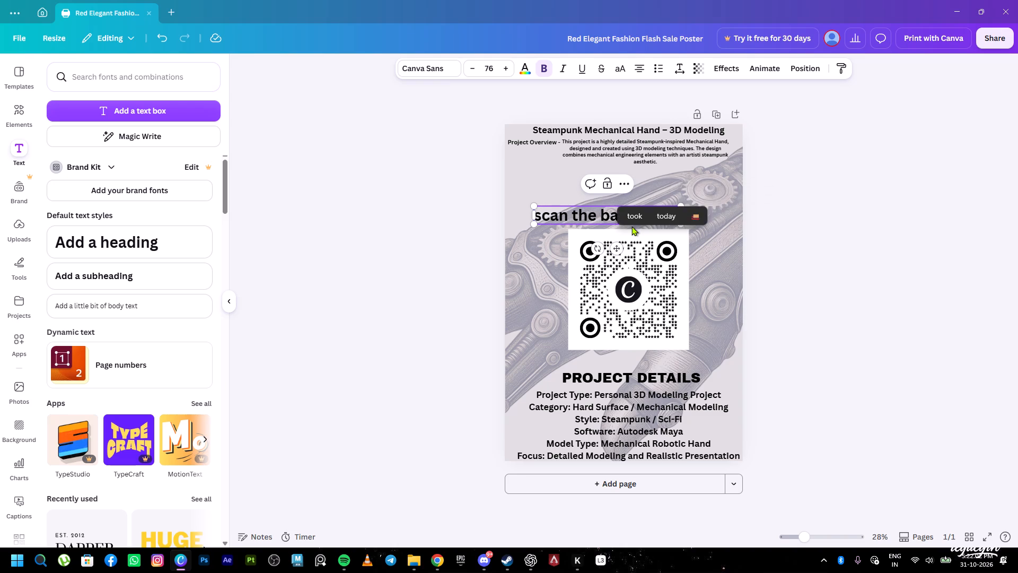
type("view")
key("space")
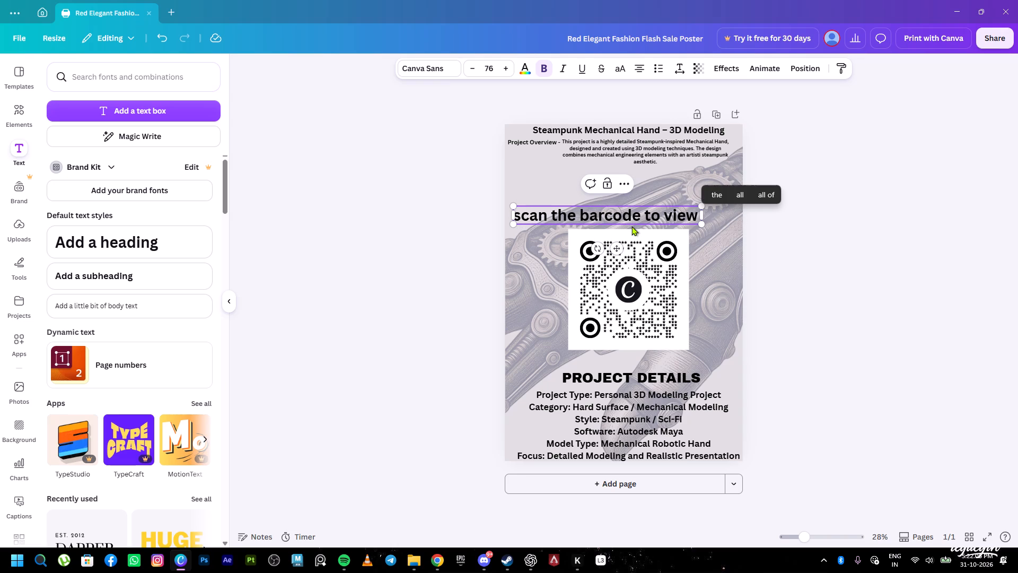
type("my port")
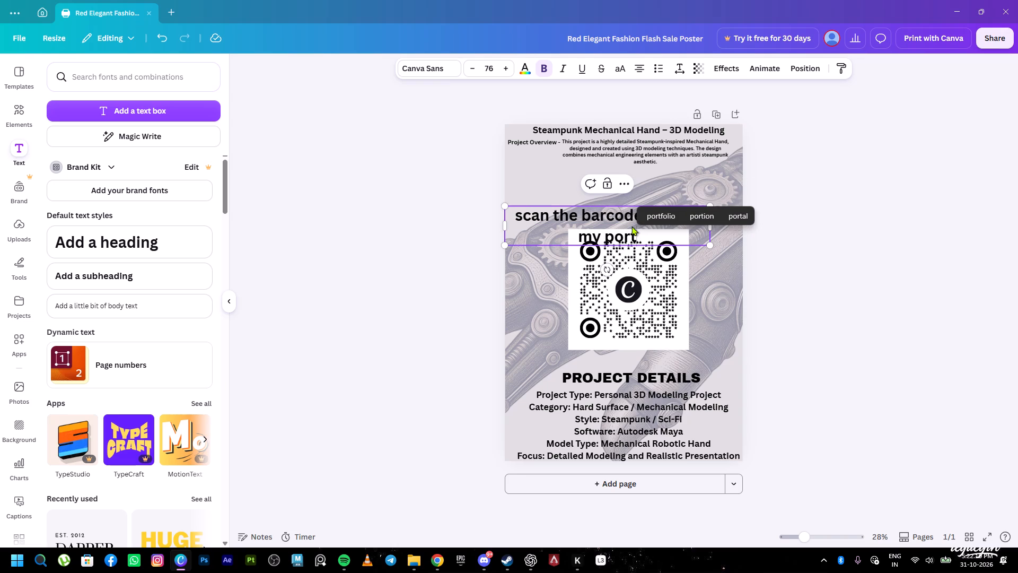
key("f")
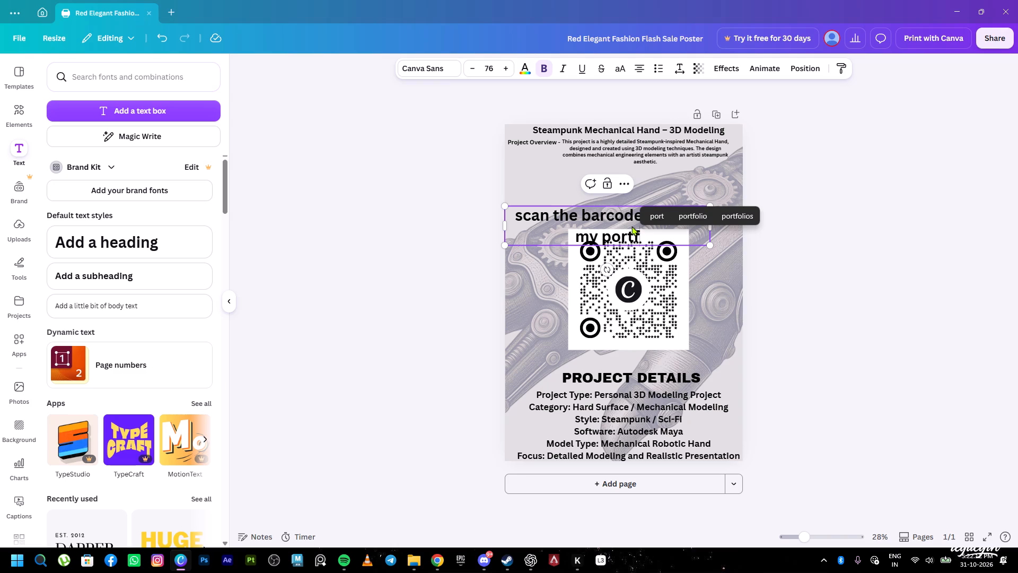
key("i")
key("BackSpace")
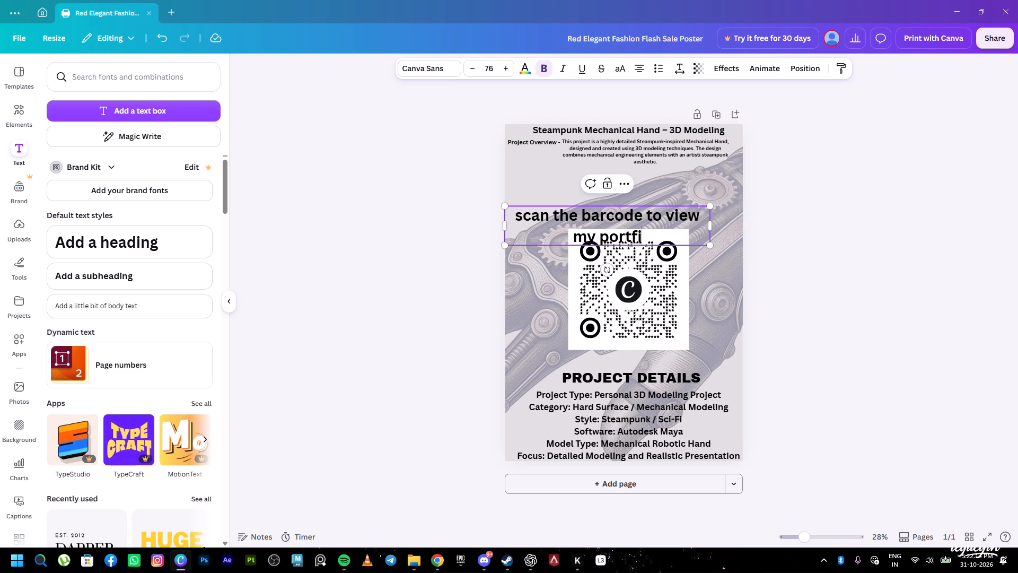
type("oo")
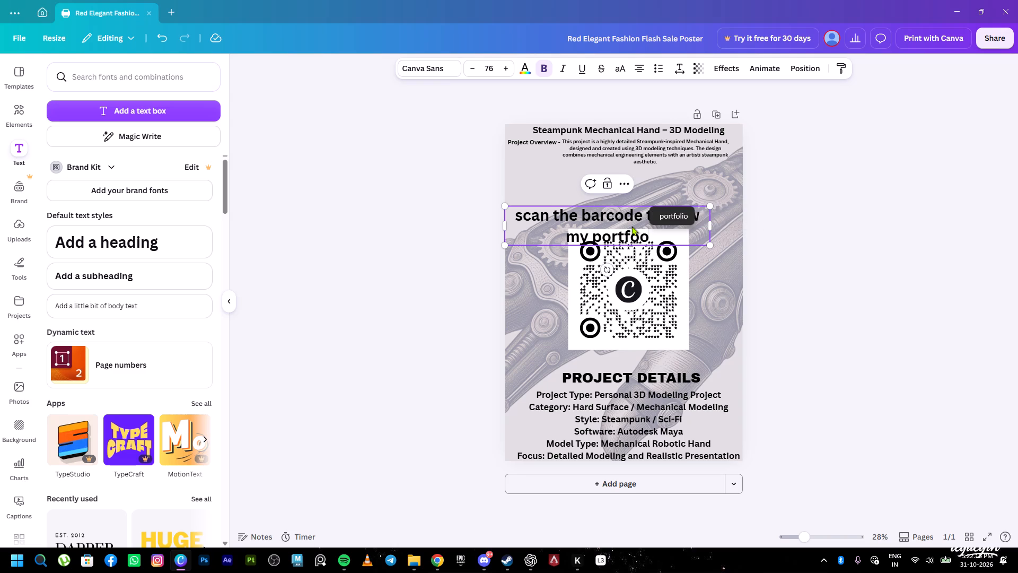
type("lio")
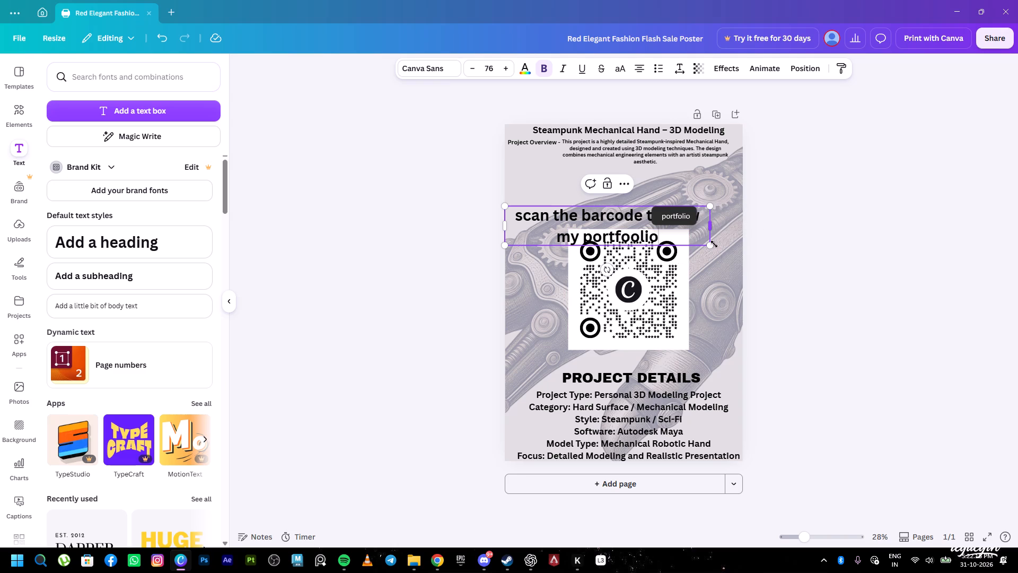
Shrink the caption to font size 45.9 and widen its box to fit one line just above the QR code.
left_click_drag(710, 249, 660, 230)
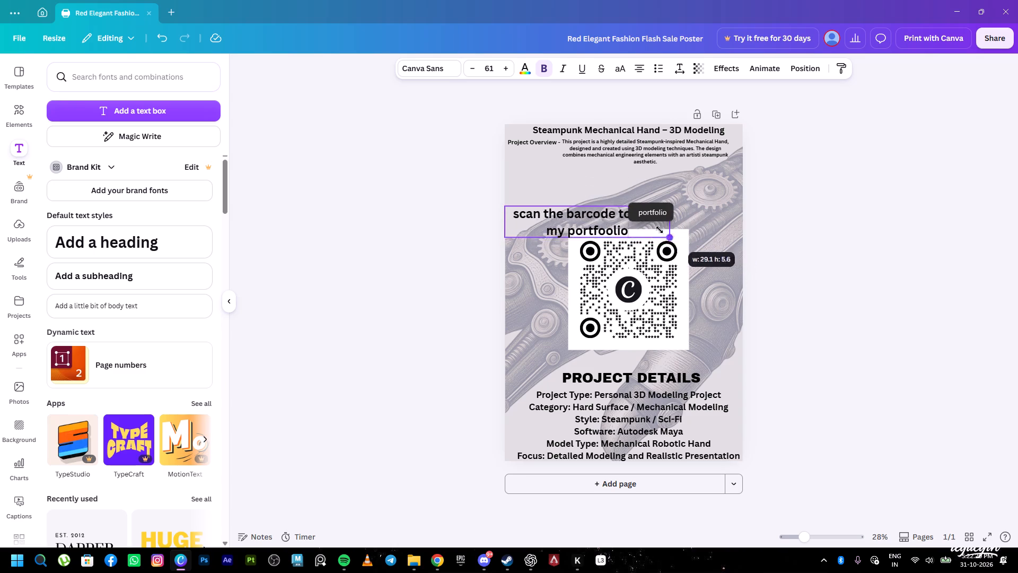
left_click_drag(660, 230, 633, 224)
left_click(684, 217)
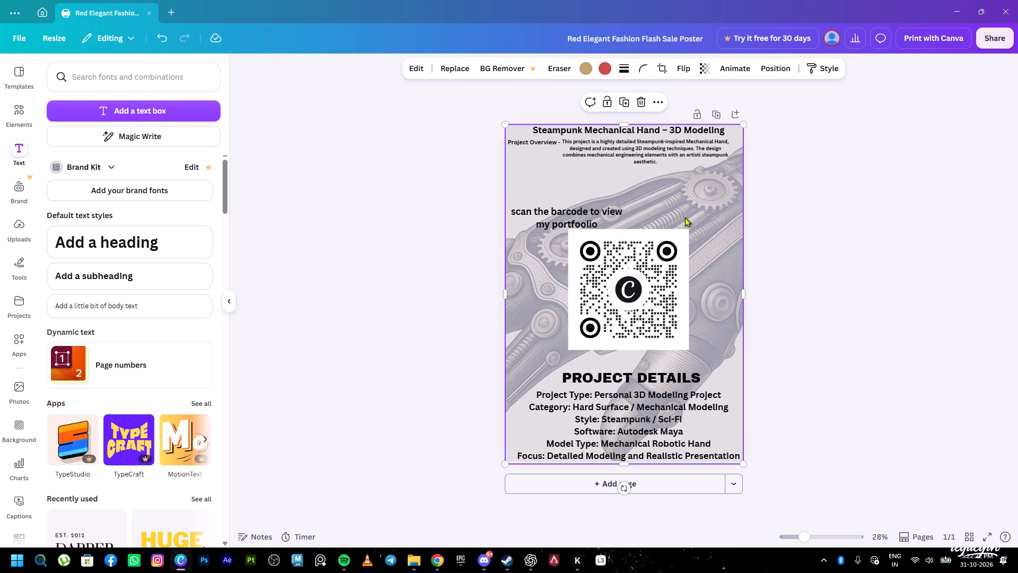
left_click(593, 215)
left_click_drag(630, 221, 732, 223)
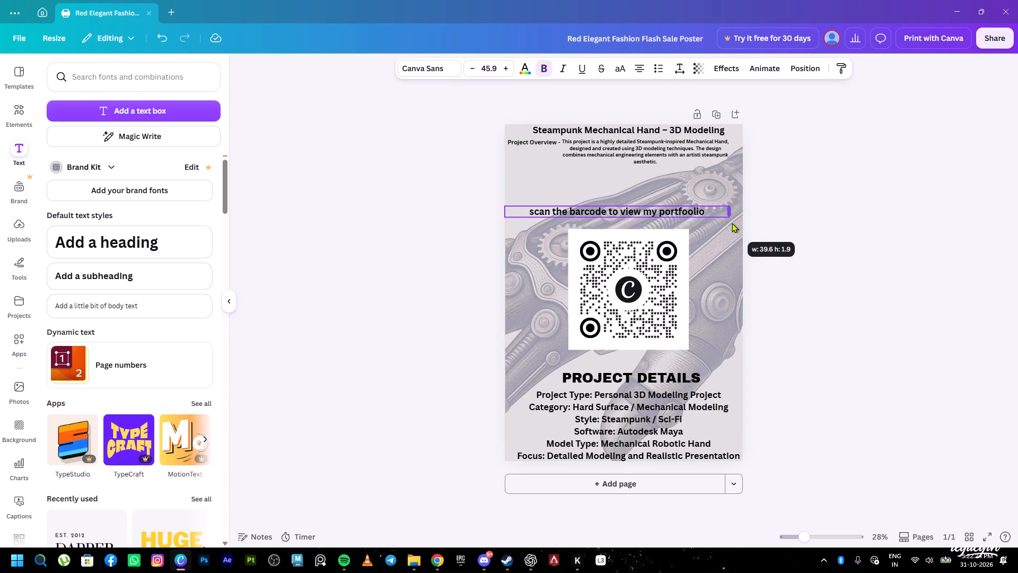
left_click_drag(732, 223, 739, 223)
left_click_drag(659, 212, 662, 214)
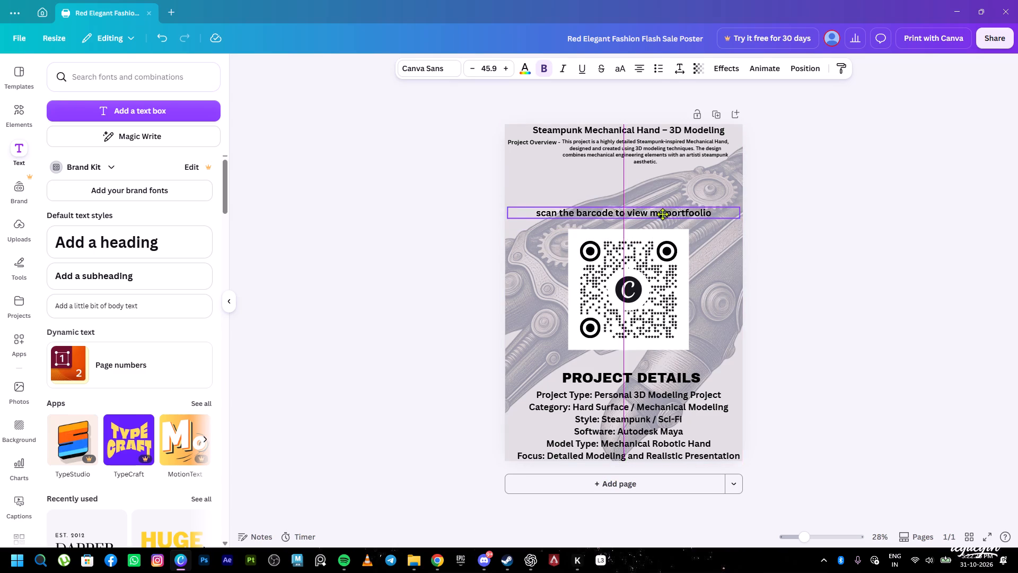
left_click_drag(662, 214, 666, 215)
left_click(851, 211)
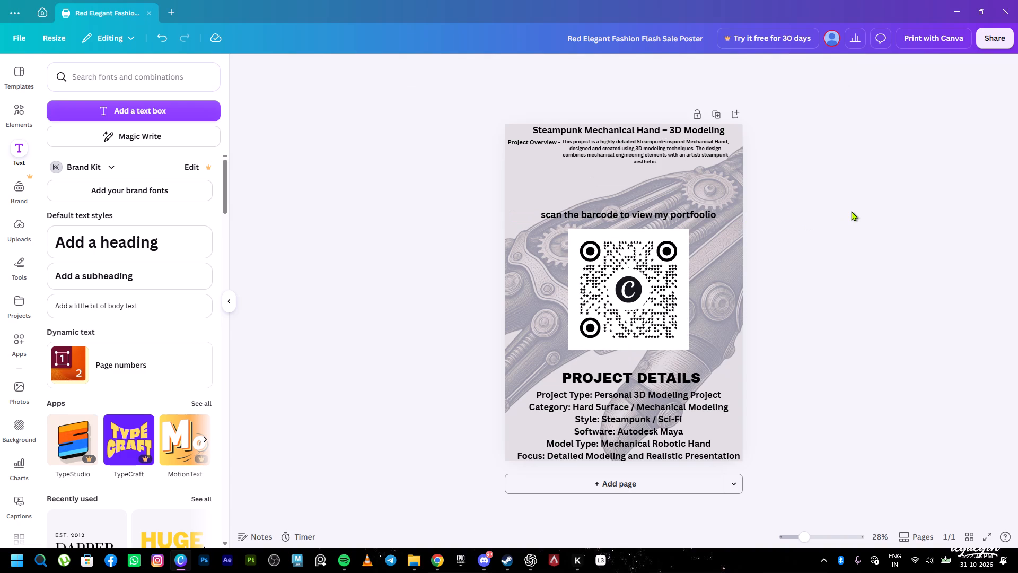
Narrow the caption's box to fit its single line and move it up below the project overview, centred over the QR code.
left_click(674, 215)
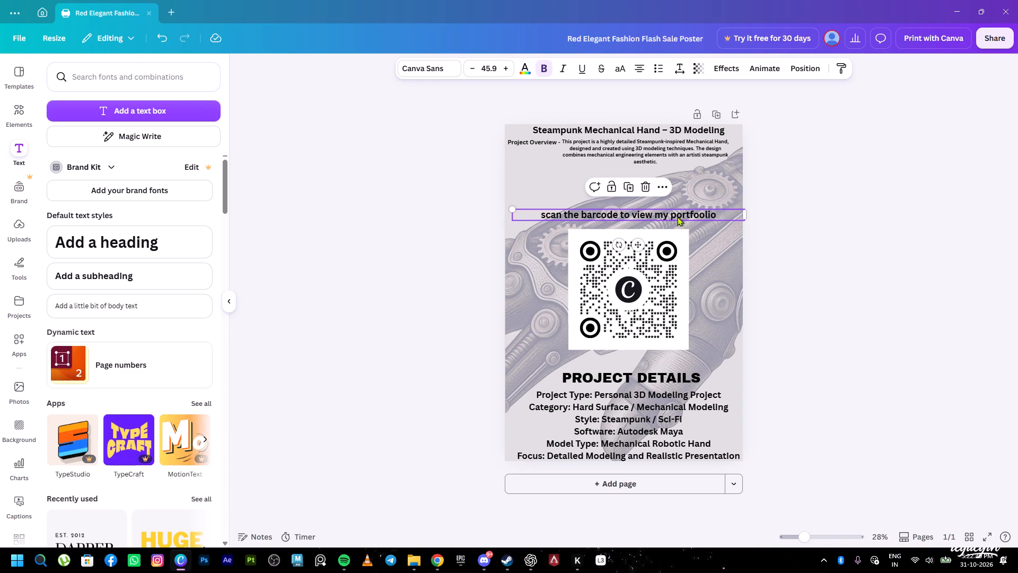
left_click_drag(747, 216, 682, 216)
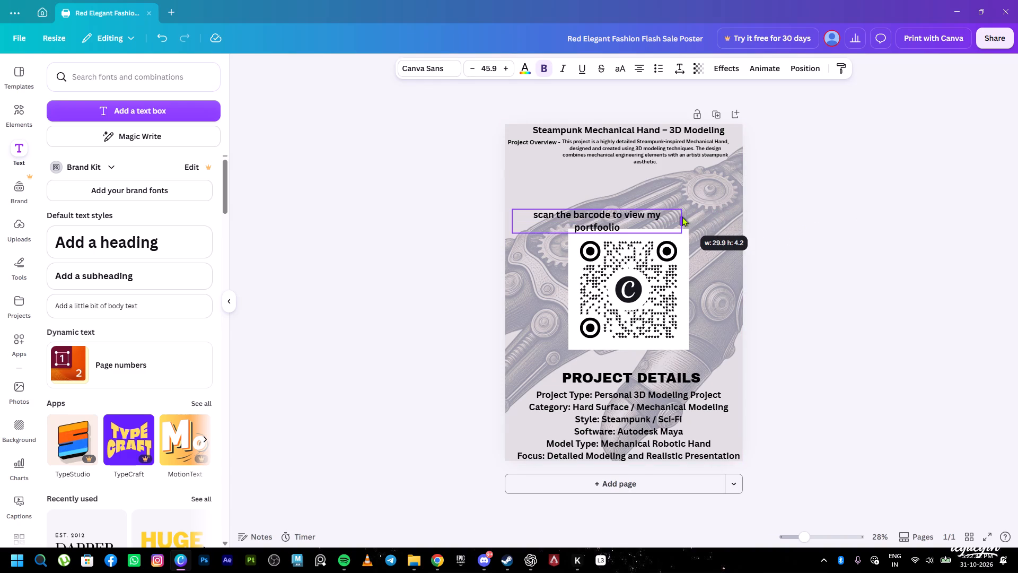
left_click_drag(682, 216, 531, 215)
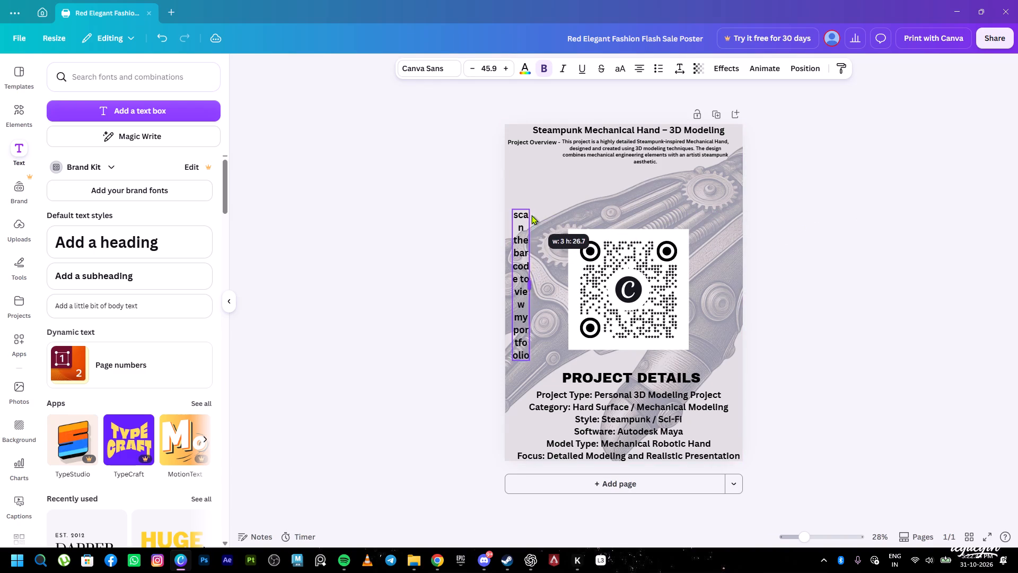
left_click_drag(531, 215, 703, 211)
left_click_drag(624, 215, 650, 200)
left_click(832, 212)
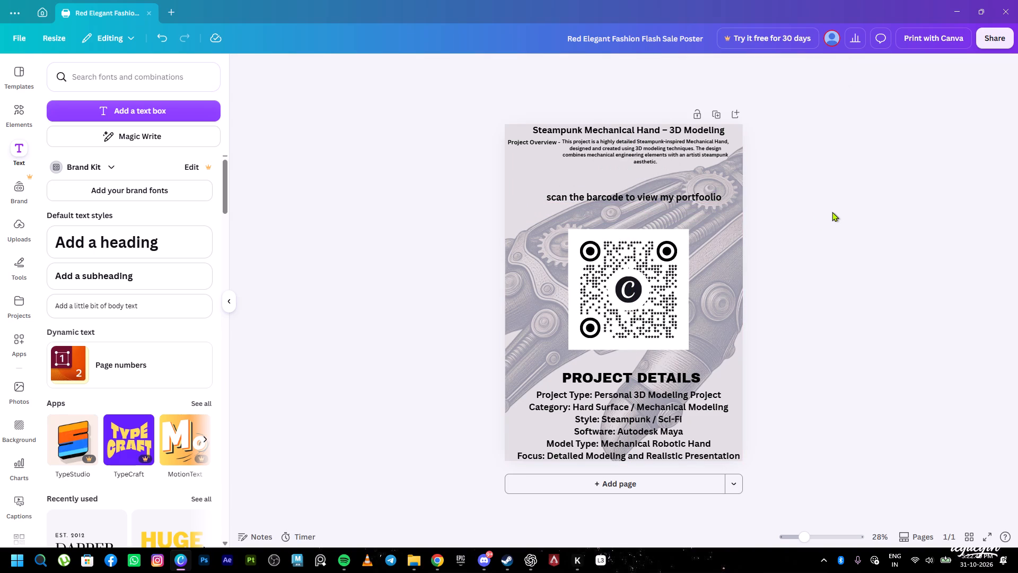
left_click_drag(650, 196, 649, 183)
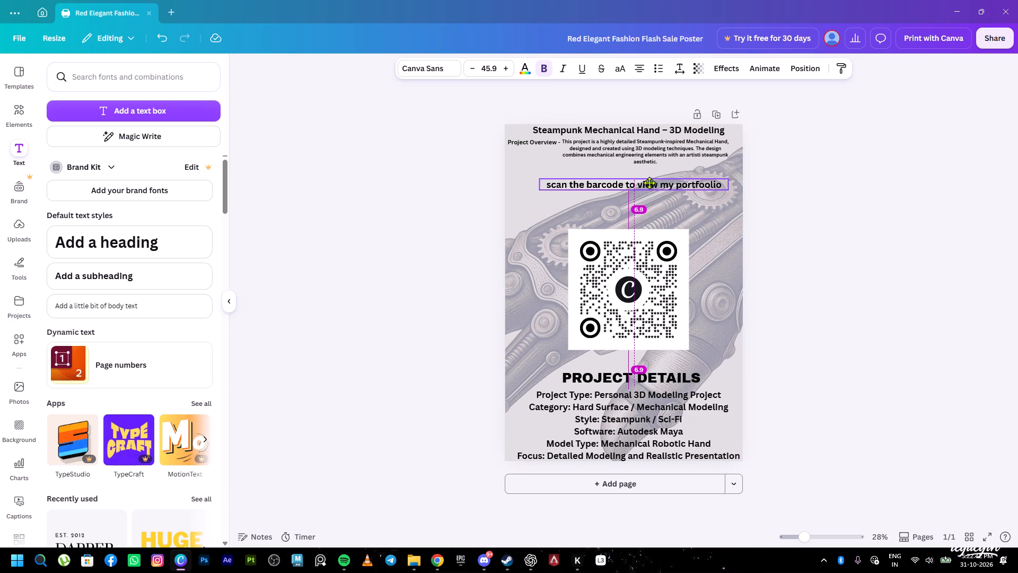
left_click_drag(649, 183, 645, 183)
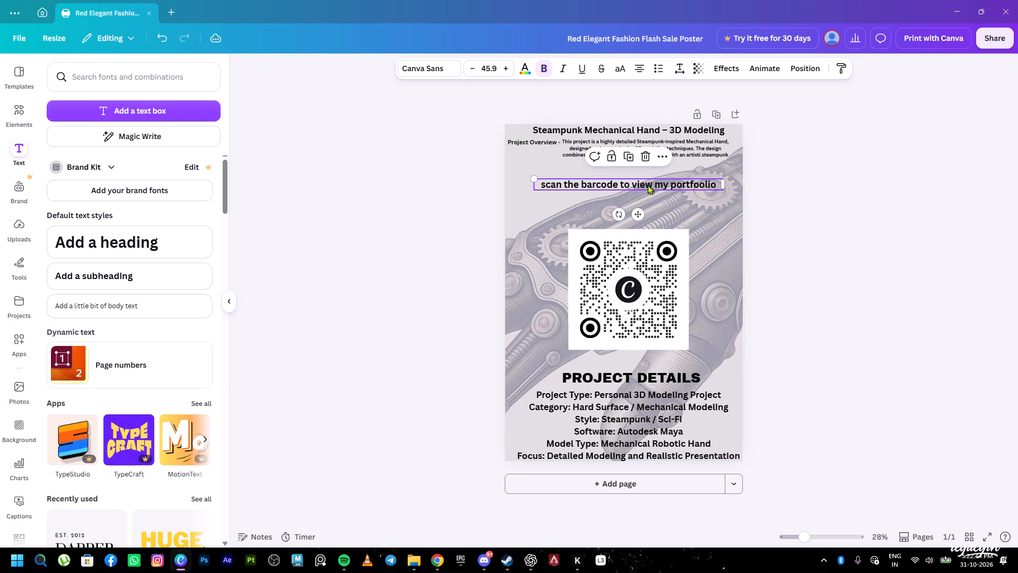
Underline the caption above the QR code and set it in all capitals, keeping it bold.
double_click(648, 184)
left_click_drag(717, 181, 532, 179)
left_click(542, 66)
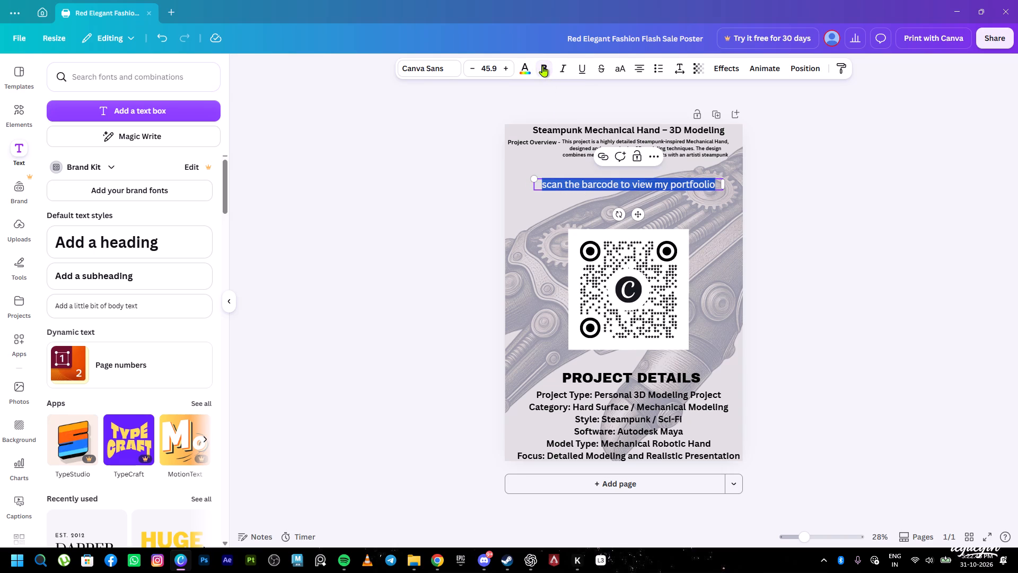
left_click(542, 66)
left_click(565, 71)
left_click(565, 71)
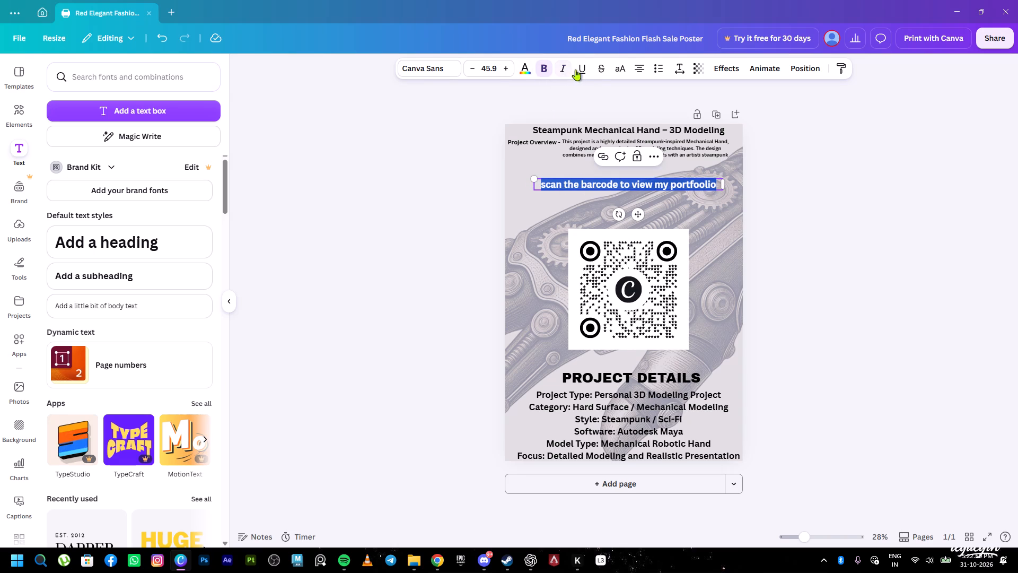
left_click(581, 70)
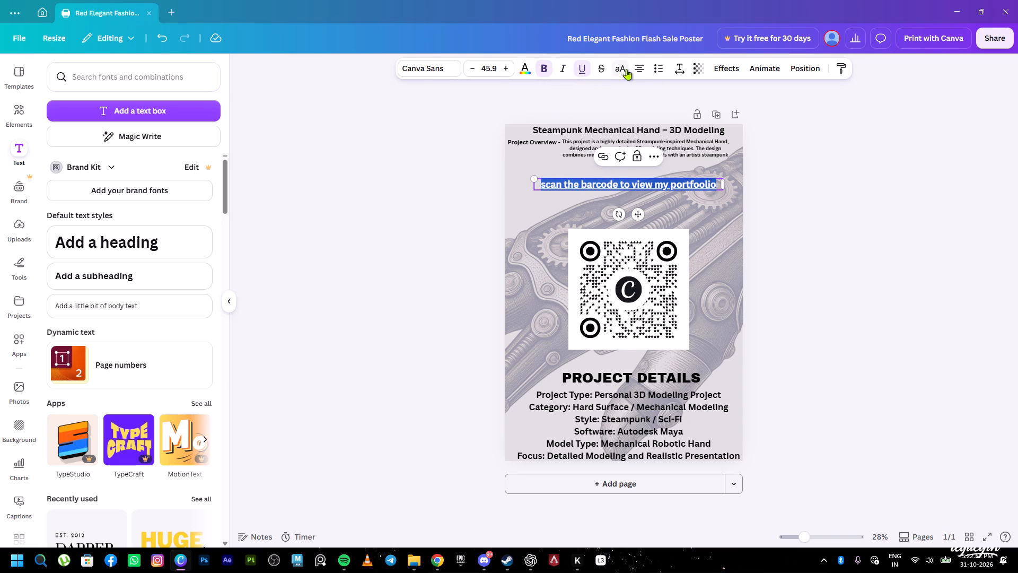
left_click(624, 71)
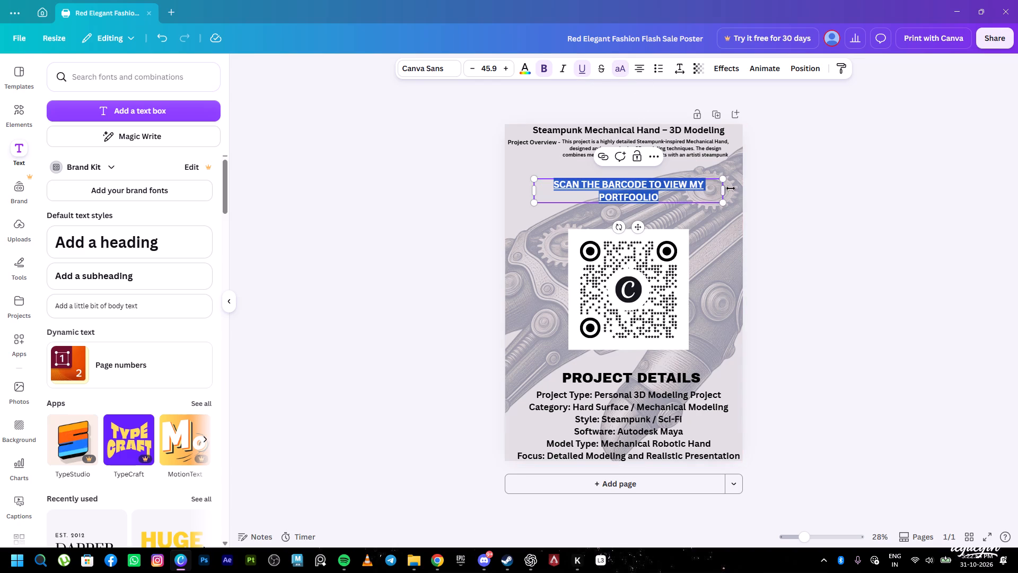
Widen the caption's box until the text fits on one line and centre it over the QR code.
left_click(721, 193)
left_click_drag(726, 191, 738, 189)
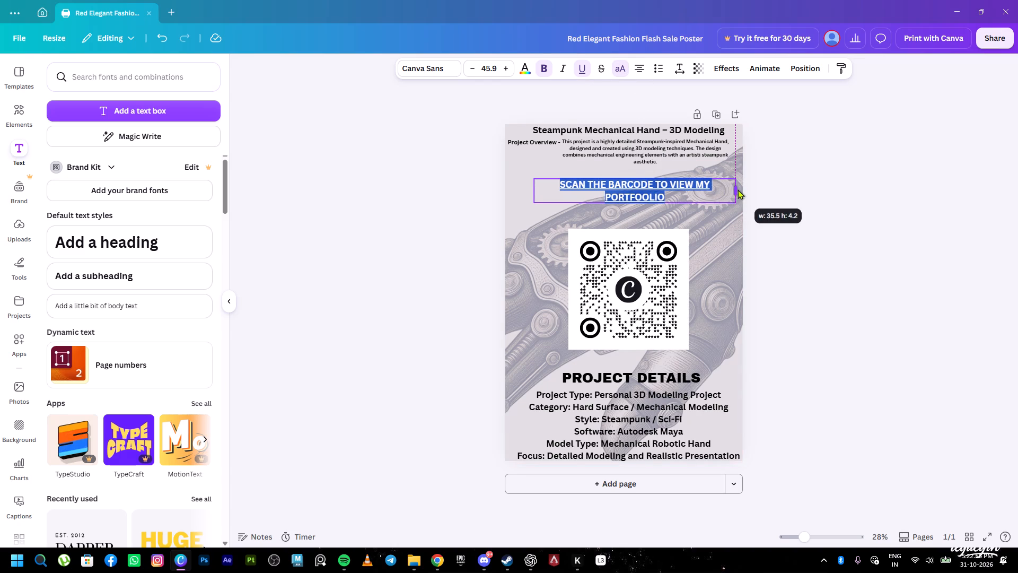
left_click_drag(738, 189, 756, 185)
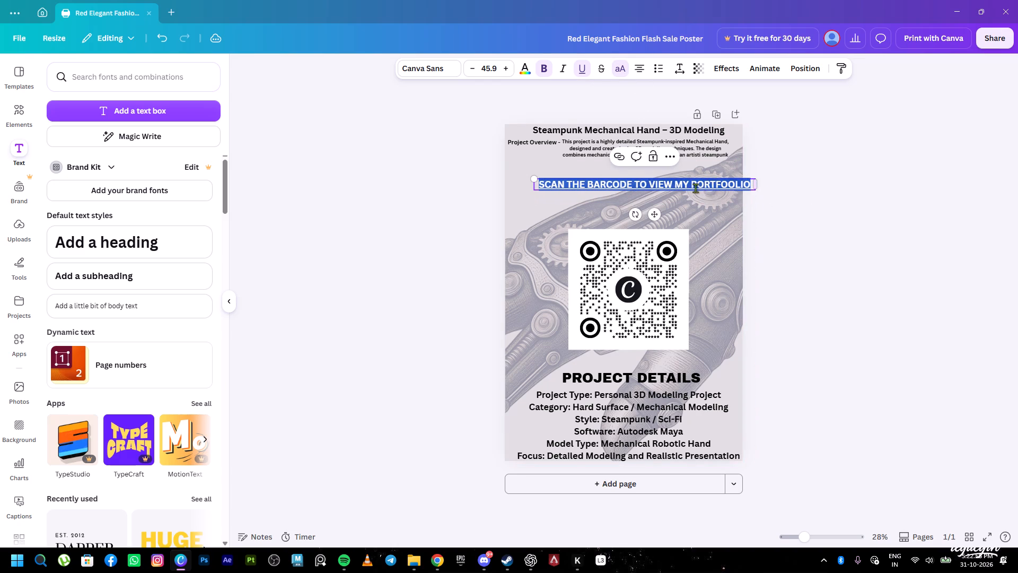
left_click_drag(652, 214, 640, 209)
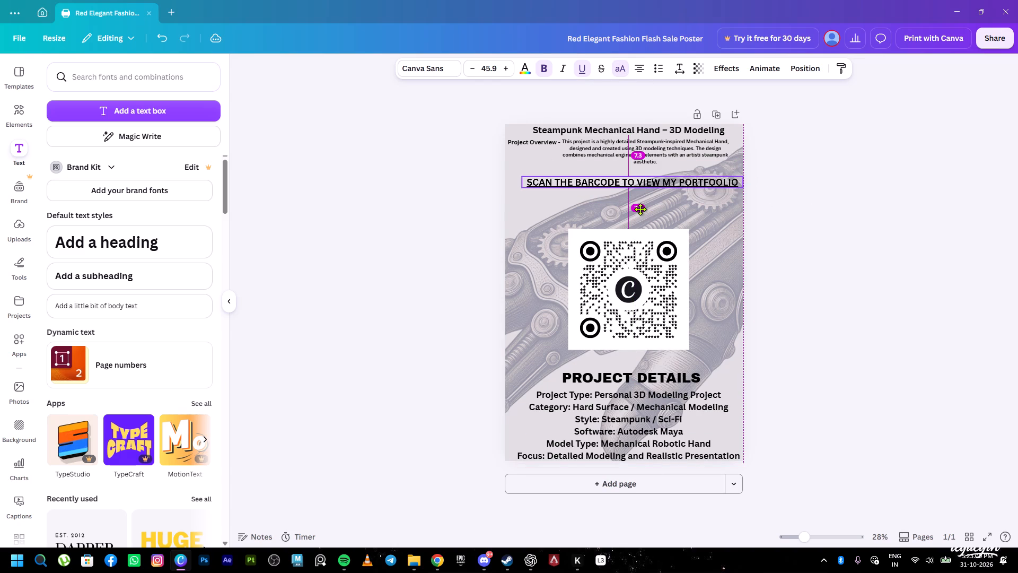
left_click_drag(640, 209, 635, 209)
left_click(833, 201)
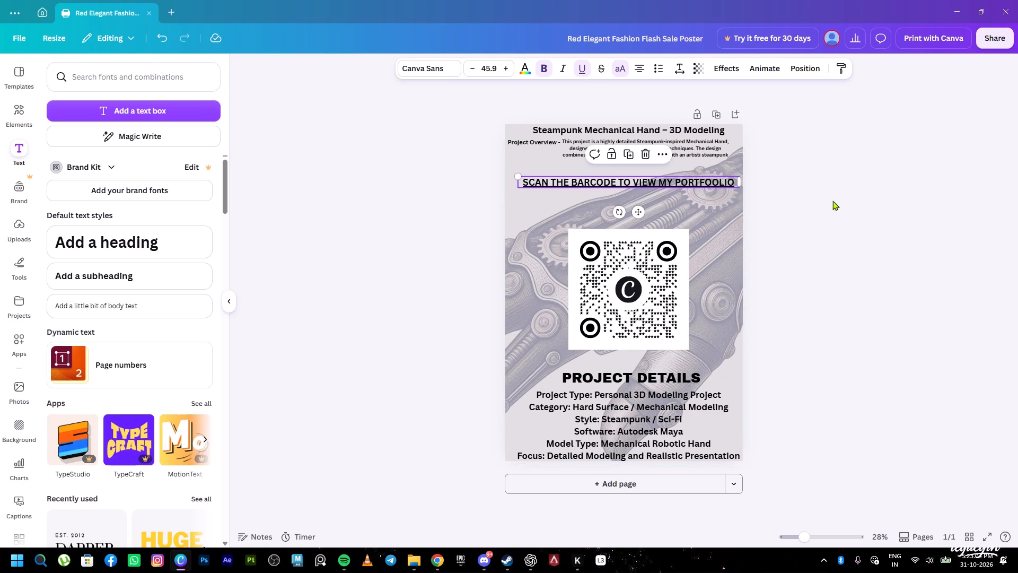
Colour the caption above the QR code dark blue, #1800ad.
left_click(590, 184)
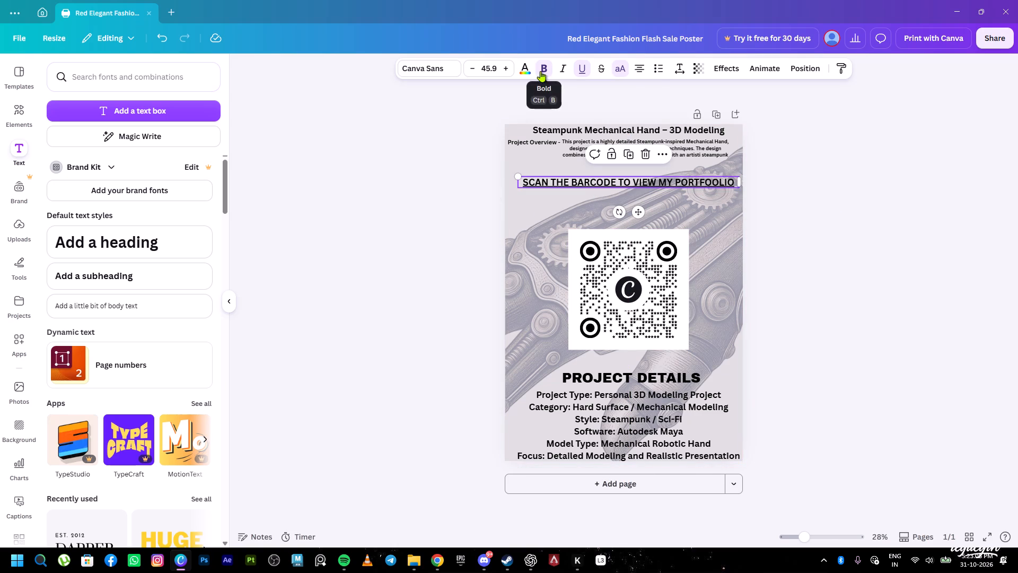
left_click(600, 70)
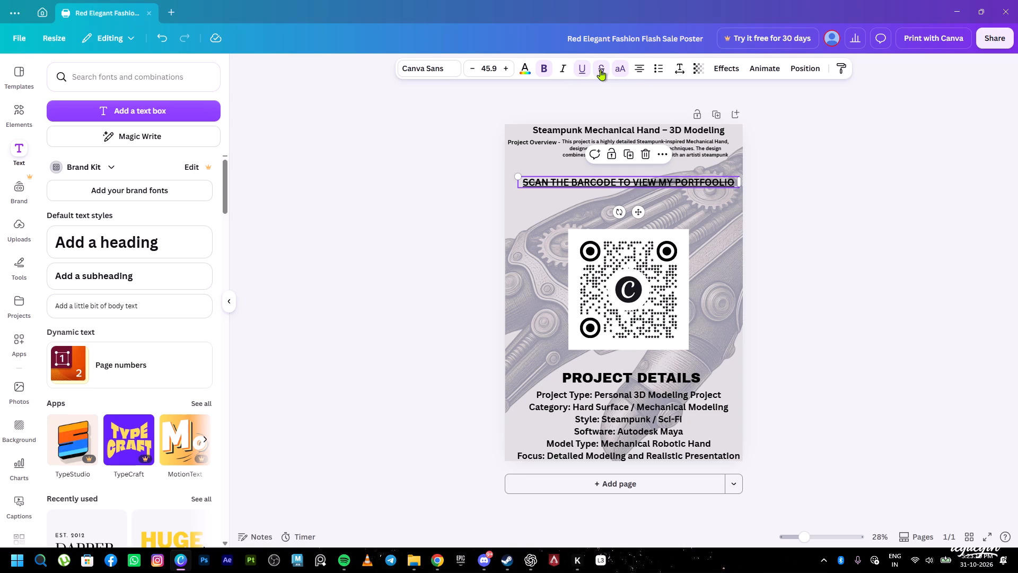
left_click(600, 70)
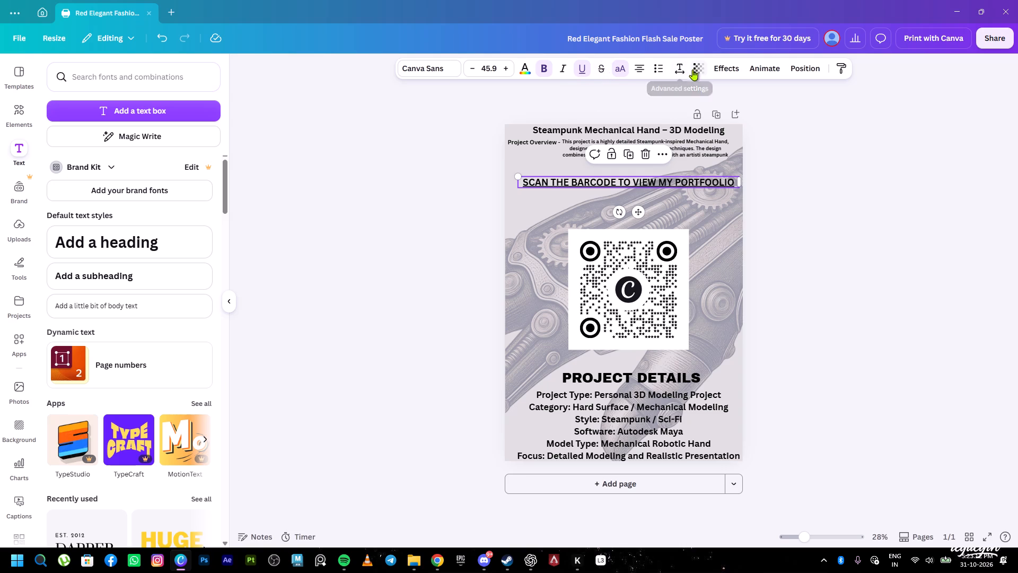
left_click(529, 67)
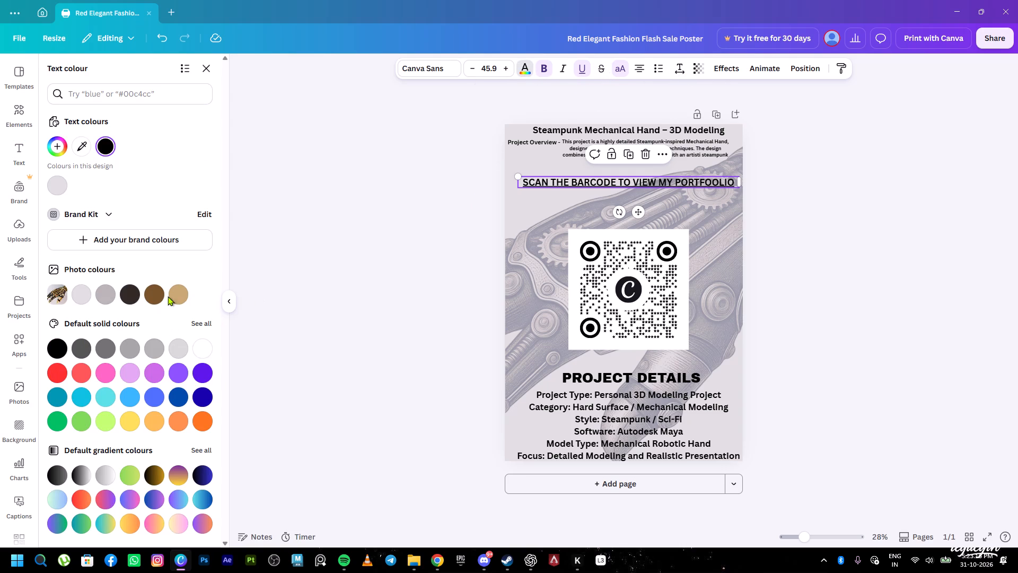
left_click(181, 298)
left_click(202, 398)
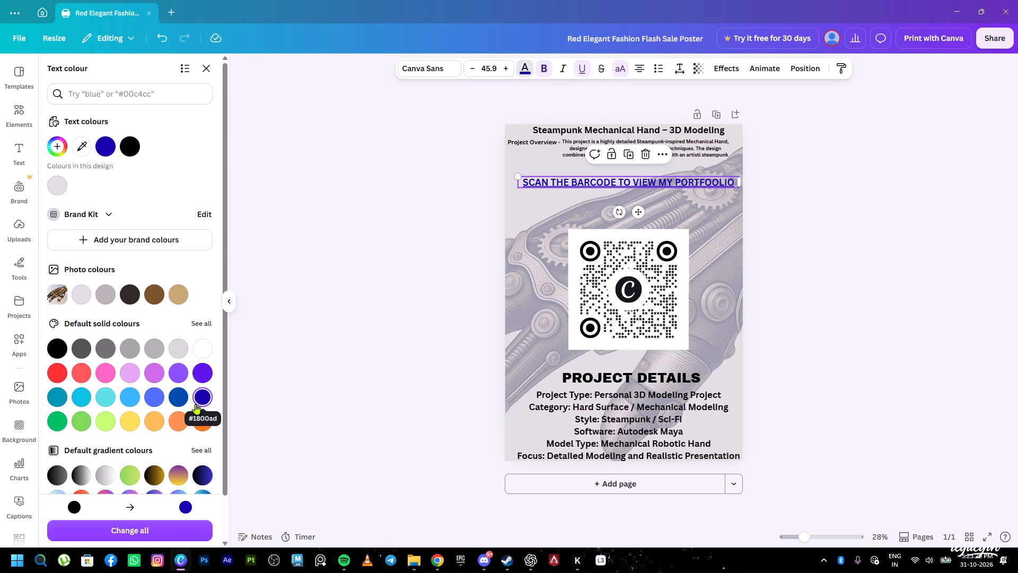
left_click(155, 400)
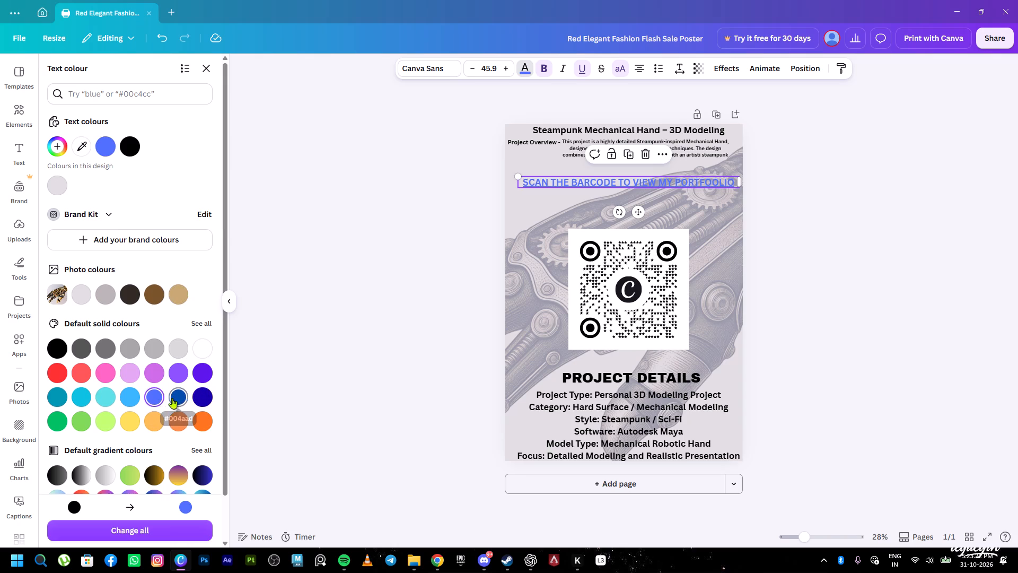
left_click(172, 398)
left_click(204, 397)
left_click(826, 266)
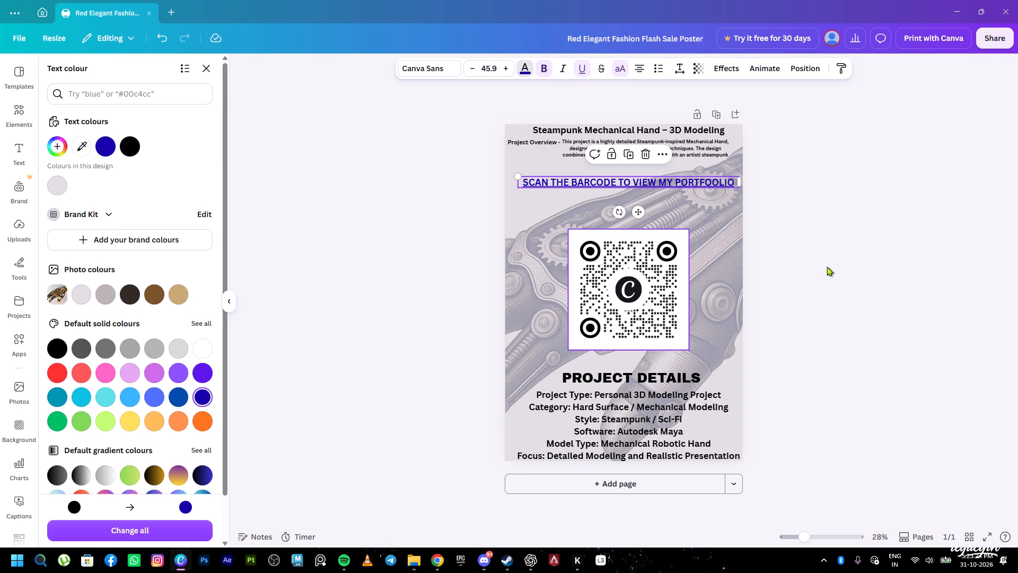
left_click(823, 263)
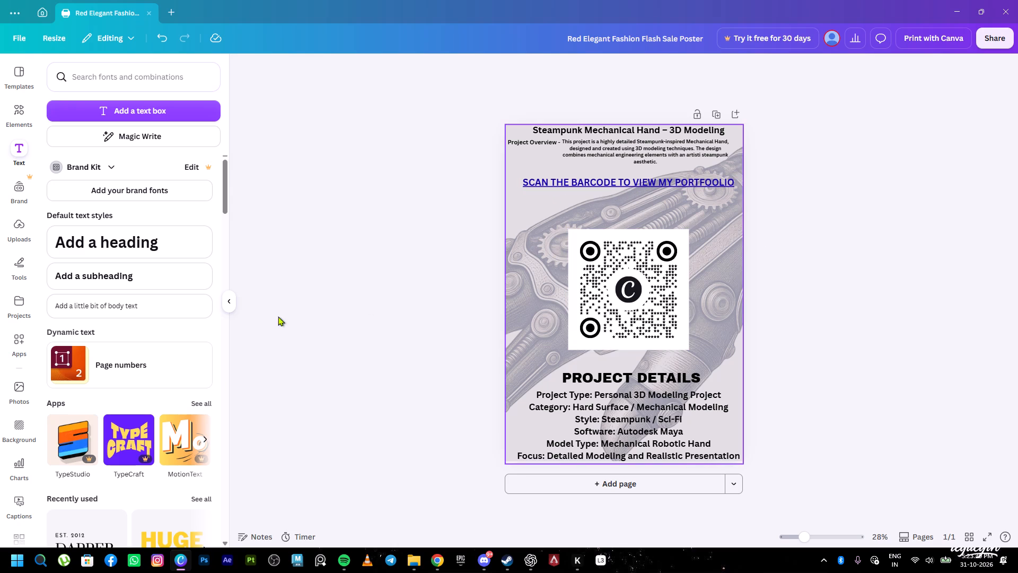
Browse the charts, caption styles and available Canva apps for something to add to the poster.
scroll(16, 286, "down", 1)
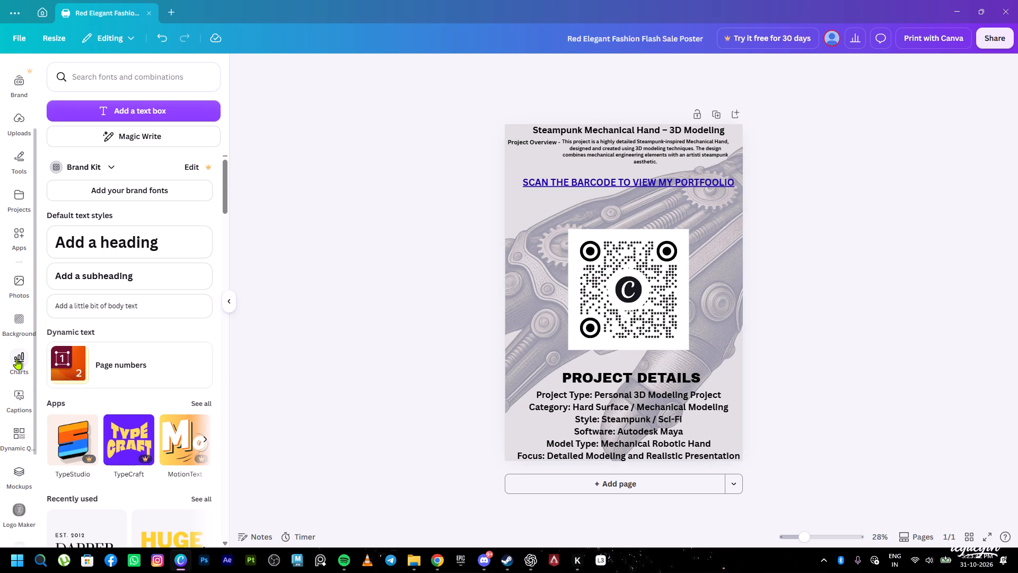
left_click(16, 359)
scroll(132, 310, "down", 5)
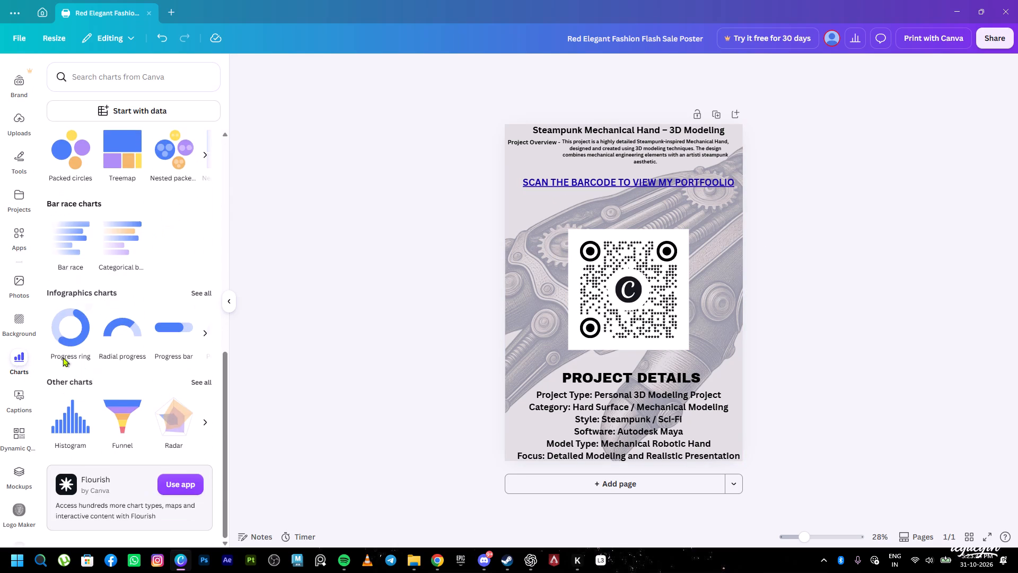
left_click(20, 391)
scroll(21, 388, "up", 3)
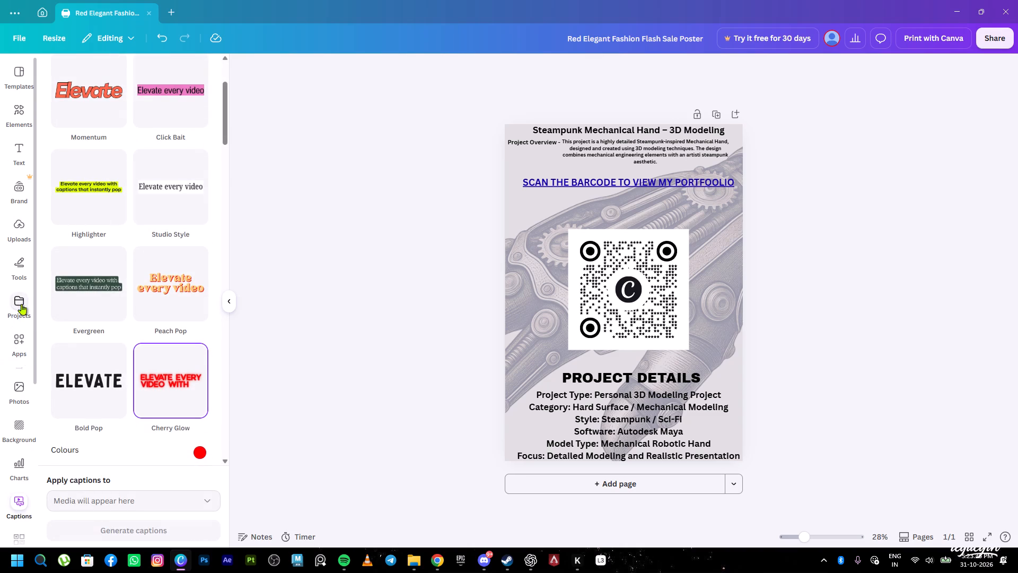
left_click(21, 303)
left_click(25, 343)
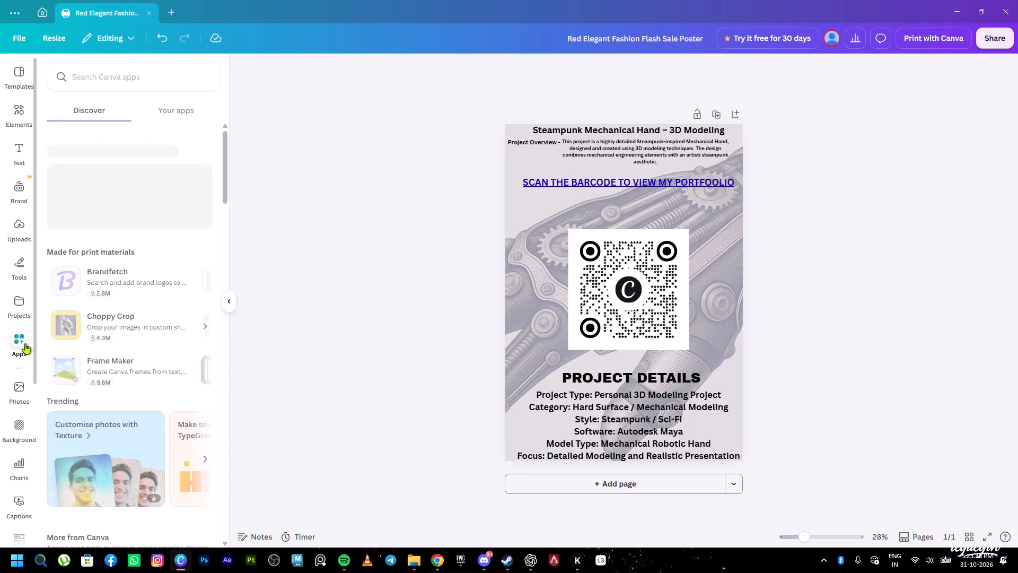
scroll(117, 309, "down", 3)
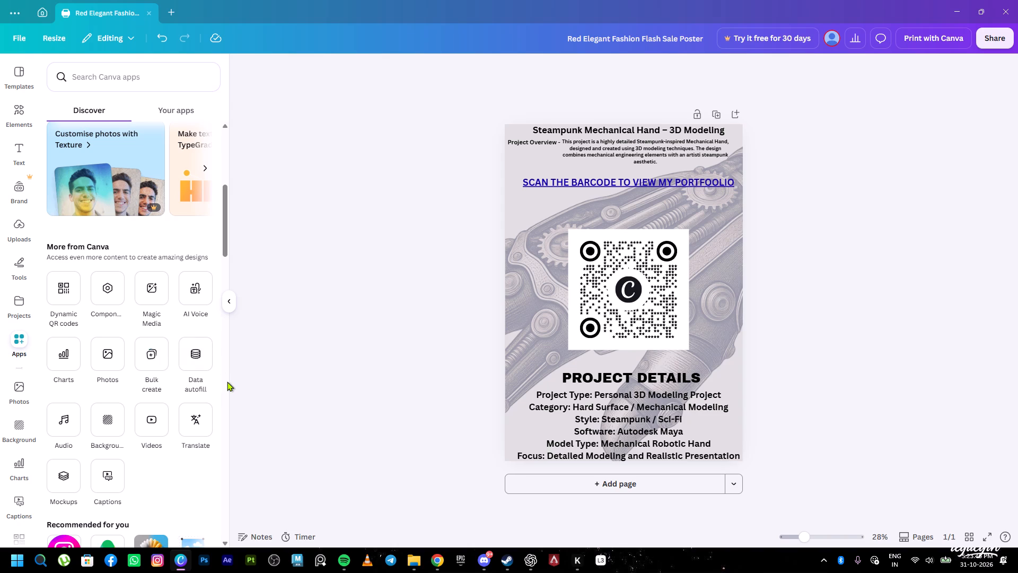
scroll(172, 353, "down", 2)
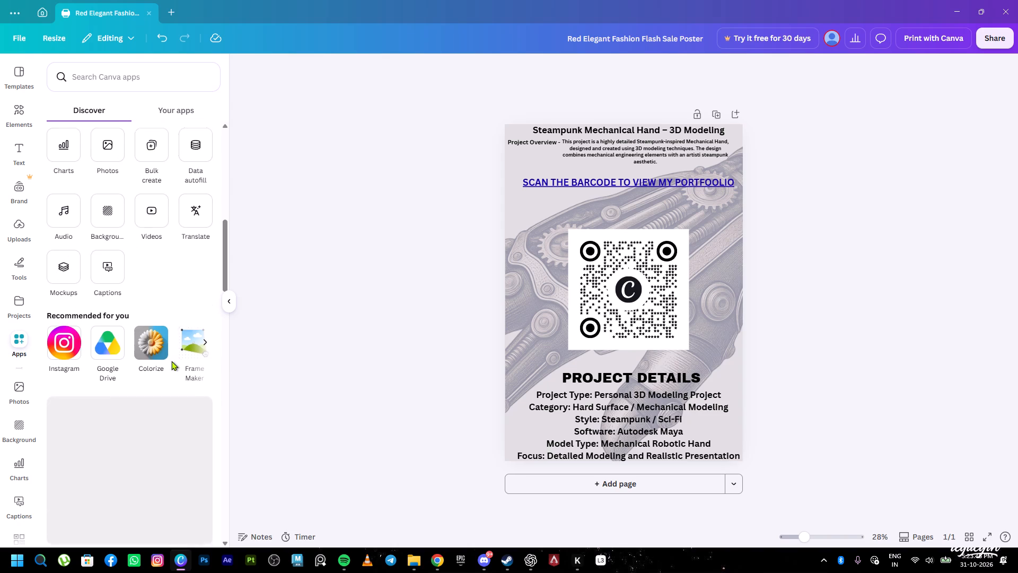
scroll(161, 389, "down", 5)
scroll(161, 388, "up", 3)
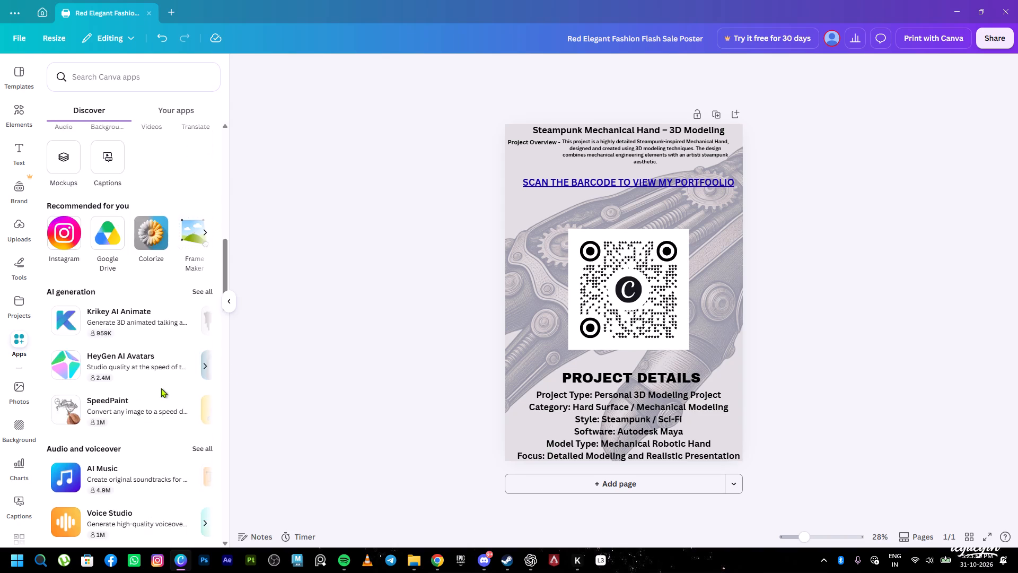
scroll(161, 388, "up", 5)
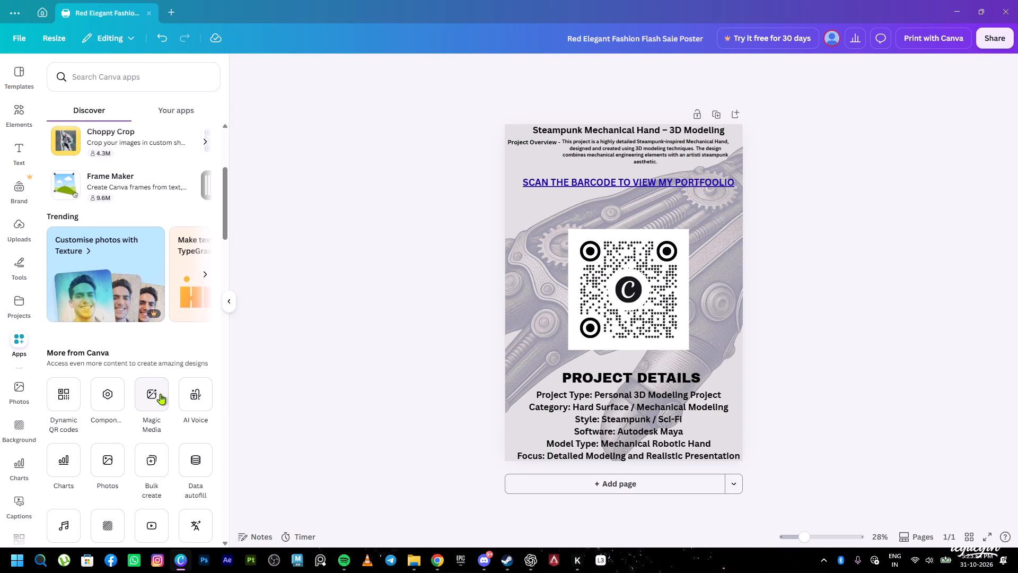
scroll(162, 395, "down", 1)
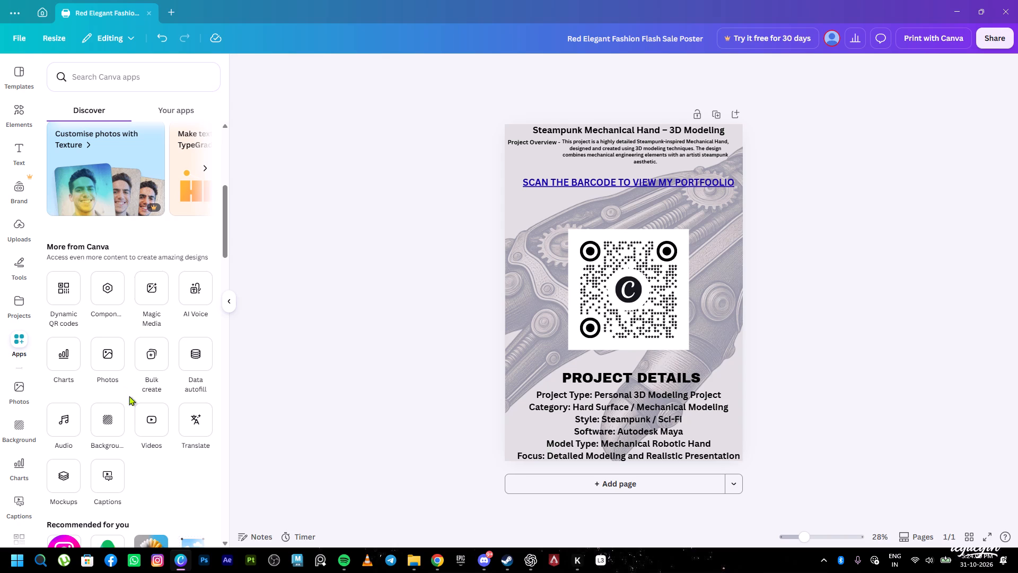
Look through the mockup categories for something that suits the poster.
left_click(66, 477)
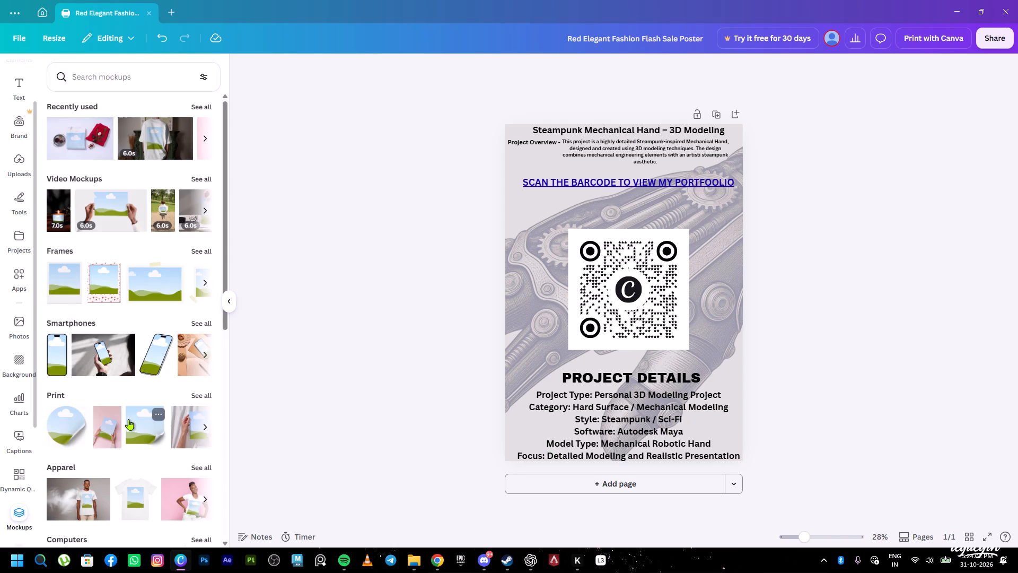
scroll(129, 418, "down", 8)
scroll(130, 418, "up", 3)
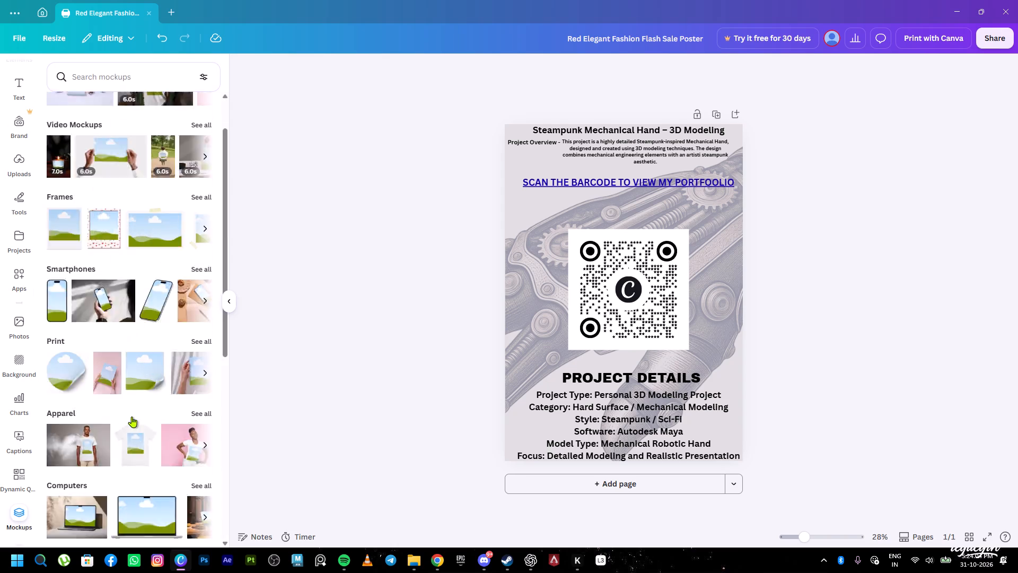
scroll(131, 416, "up", 6)
scroll(21, 188, "up", 9)
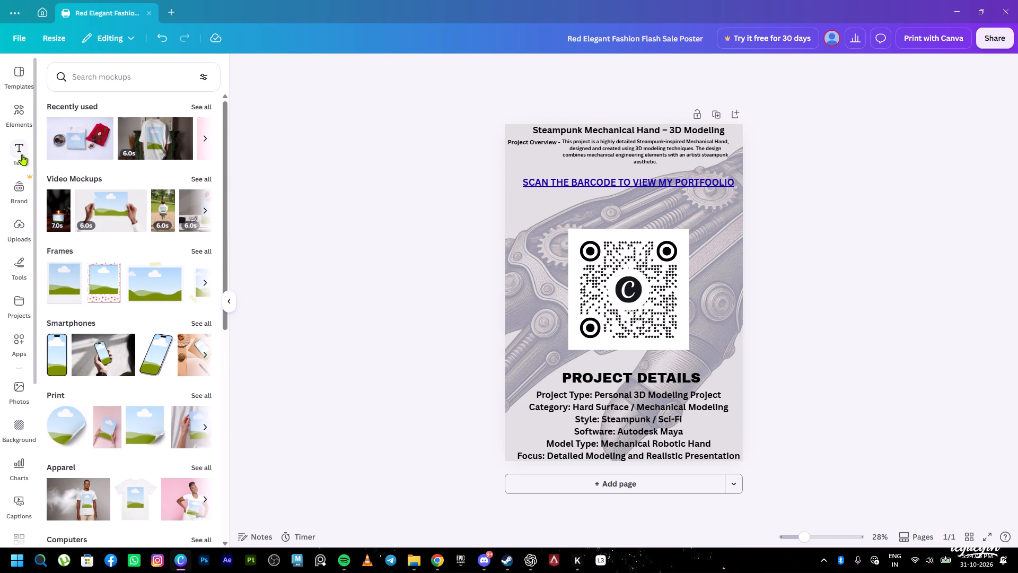
Add the yellow curved 3D arrow from the Icons & Stickers collection to the poster.
left_click(21, 152)
left_click(25, 108)
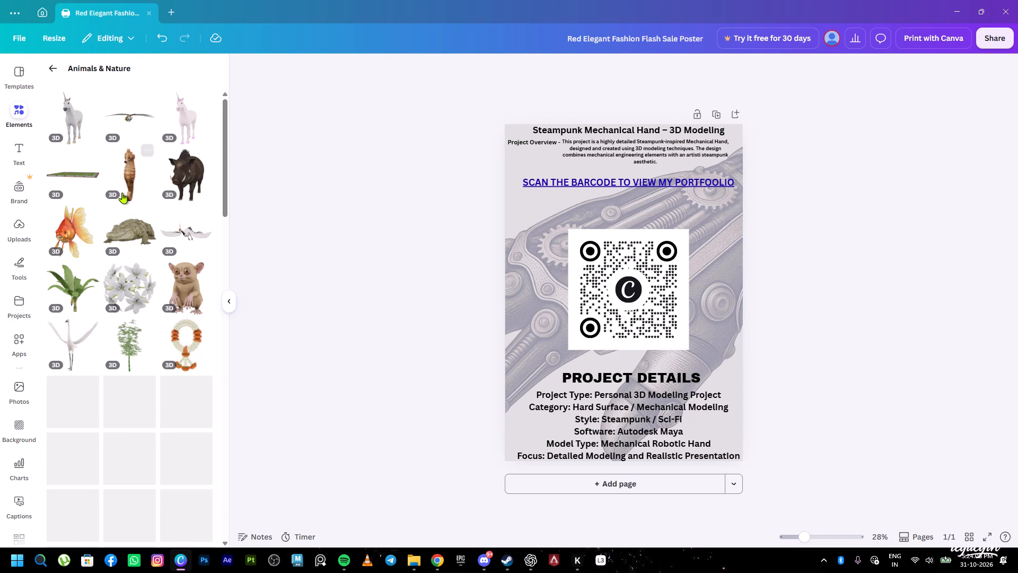
scroll(121, 188, "down", 5)
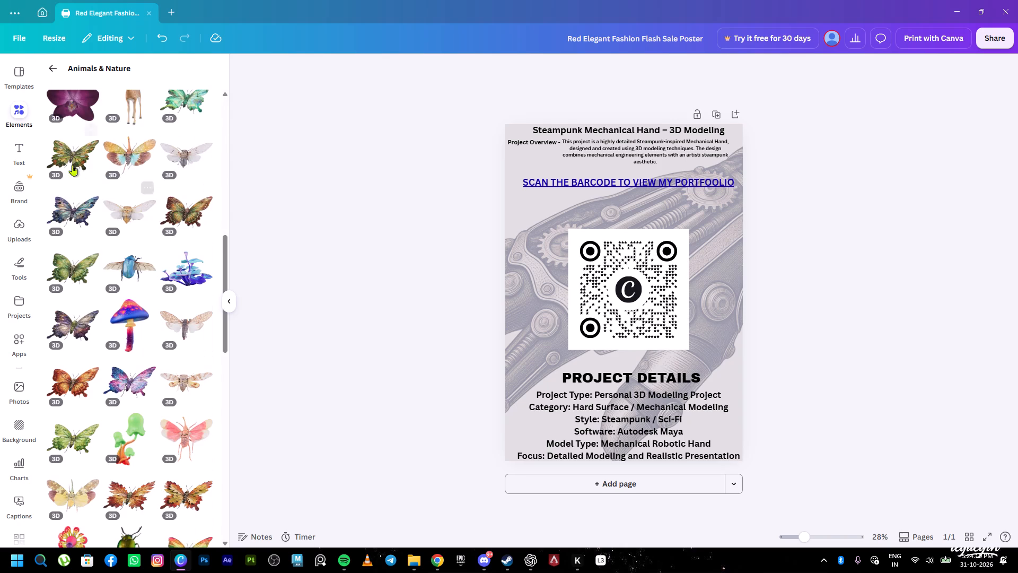
left_click(55, 73)
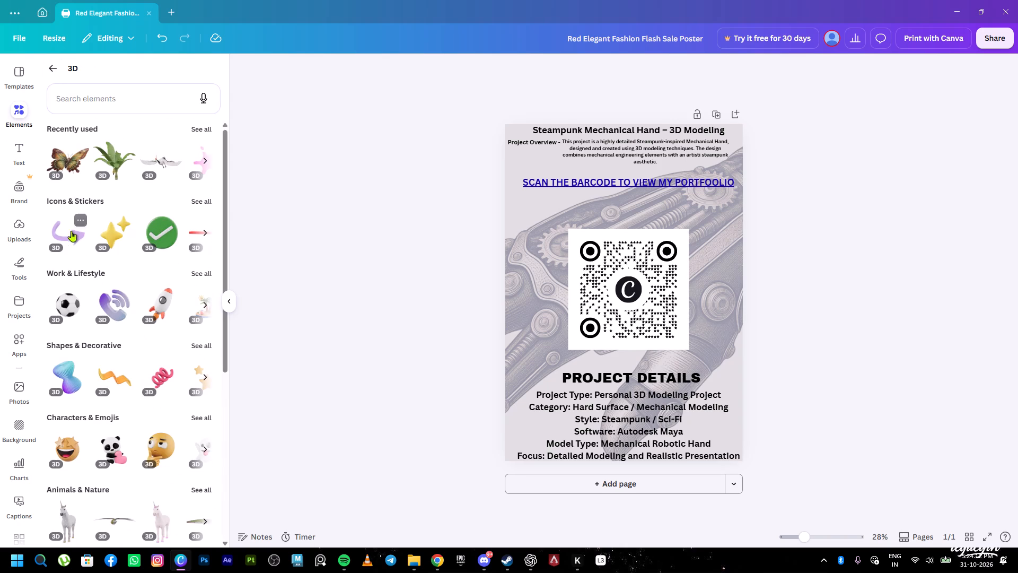
left_click(200, 235)
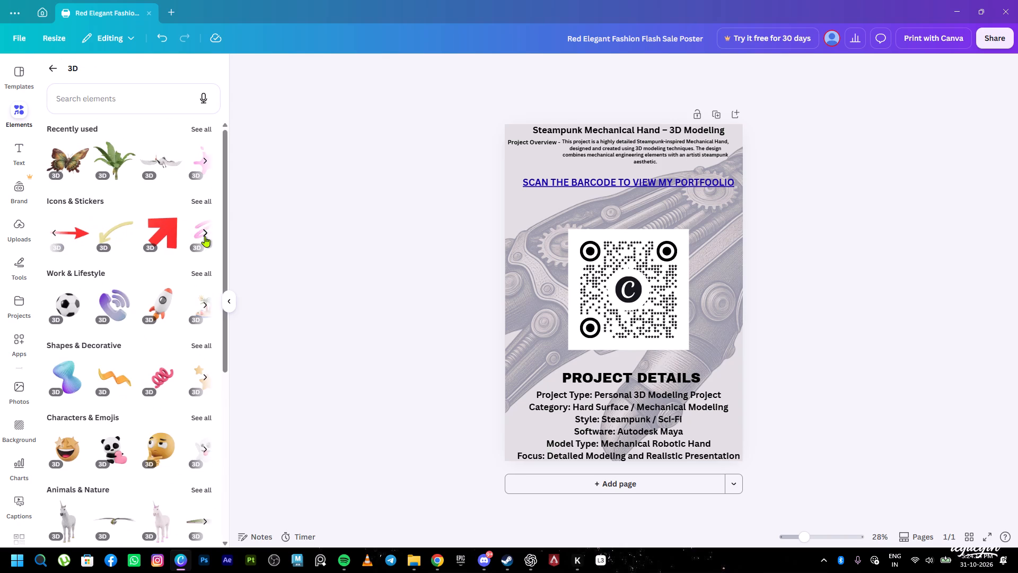
left_click(205, 236)
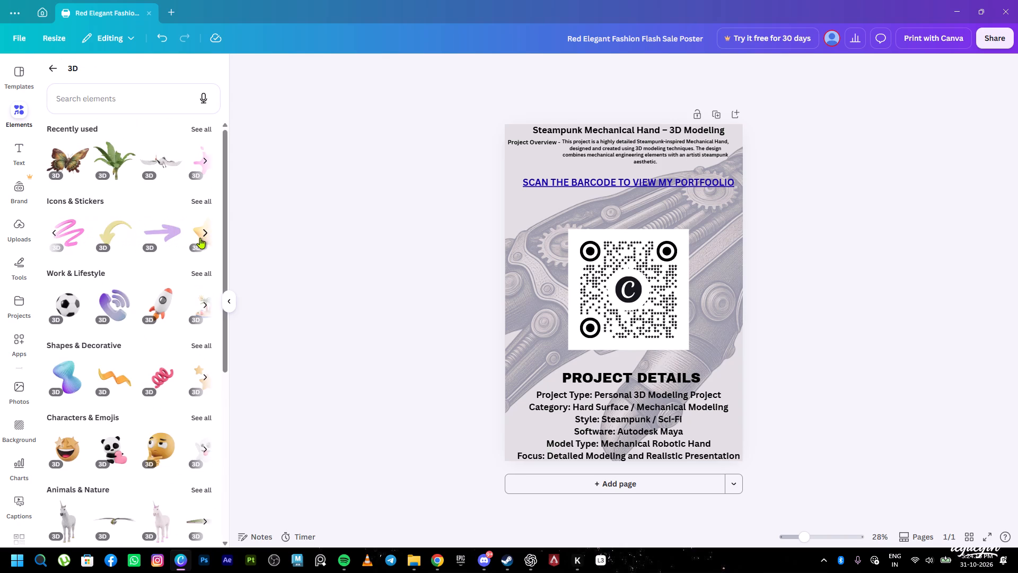
left_click(116, 236)
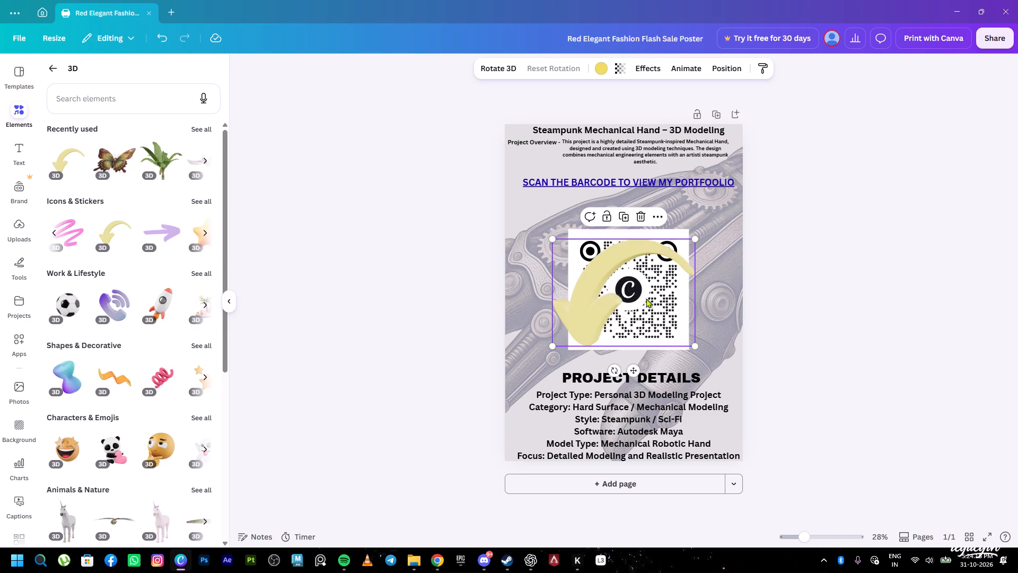
Shrink the curved arrow to a small size and place it between the portfolio caption and the QR code.
left_click_drag(697, 240, 610, 323)
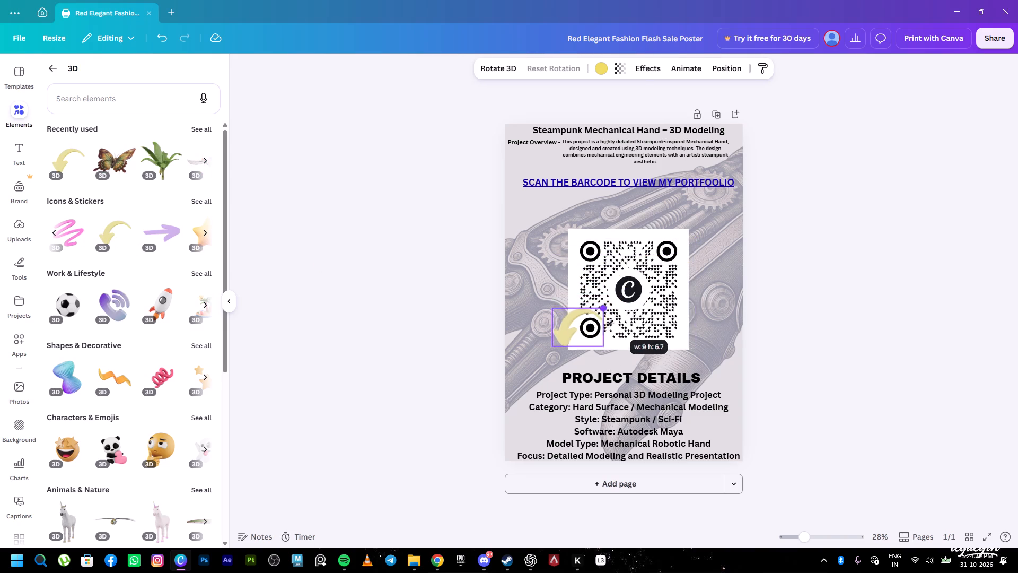
left_click_drag(610, 323, 608, 325)
left_click_drag(585, 332, 644, 215)
left_click_drag(658, 194, 646, 203)
left_click_drag(634, 219, 640, 209)
left_click(205, 234)
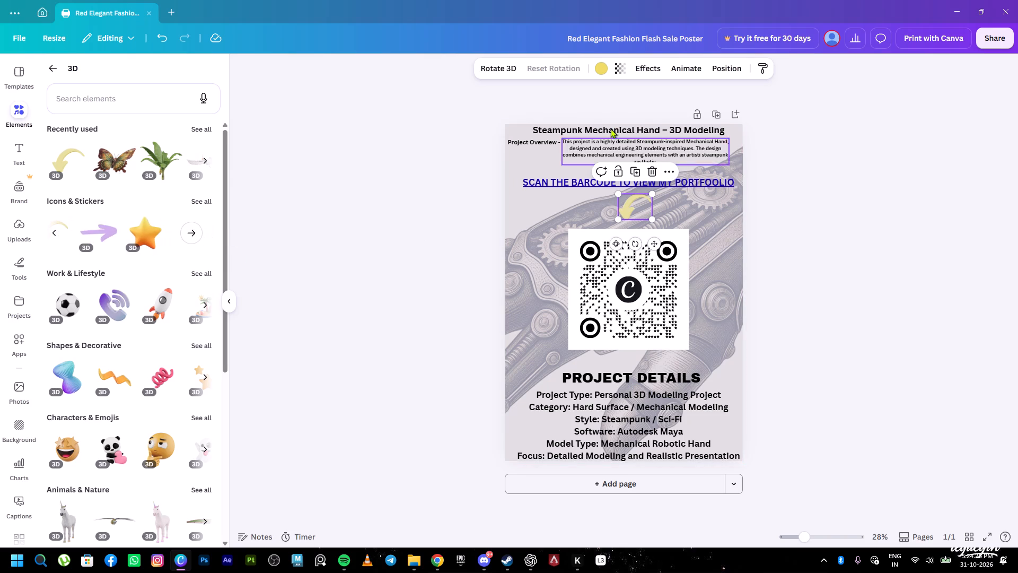
Recolour the curved 3D arrow red.
left_click(598, 72)
left_click(52, 373)
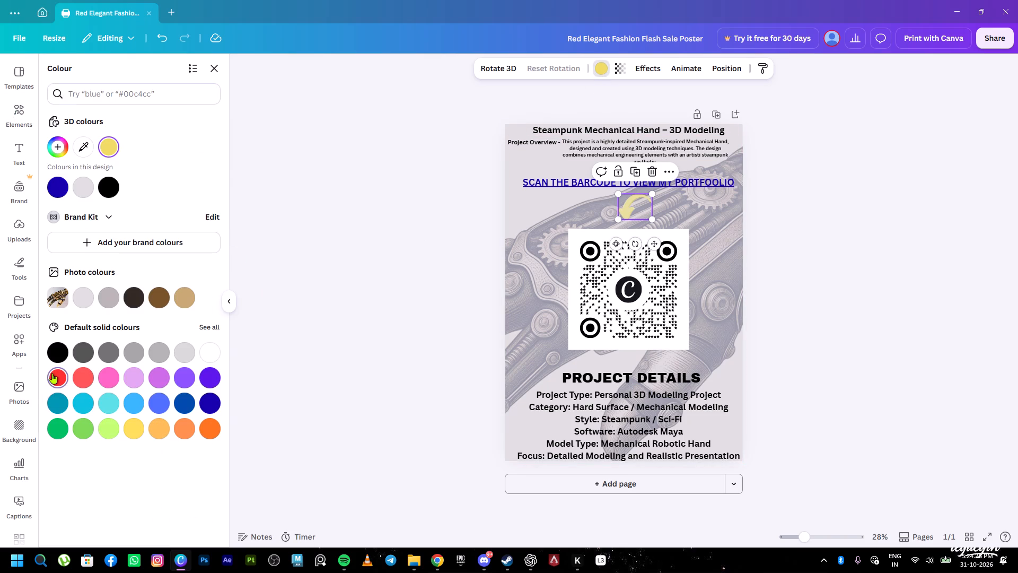
left_click(805, 246)
left_click(637, 206)
left_click(827, 201)
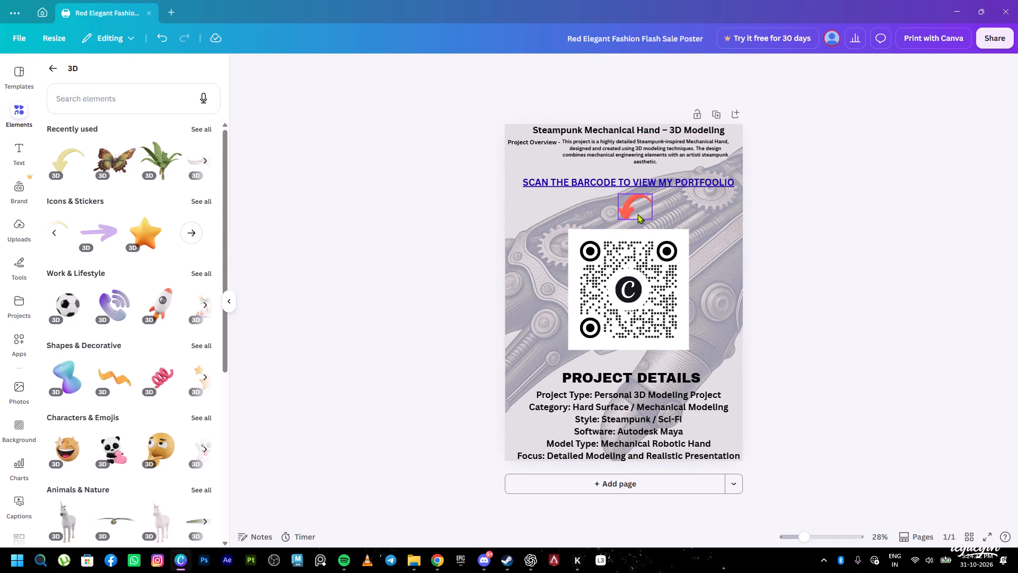
Rotate the red arrow in 3D so it turns sideways and curves down towards the QR code.
left_click(637, 213)
left_click_drag(616, 243, 636, 236)
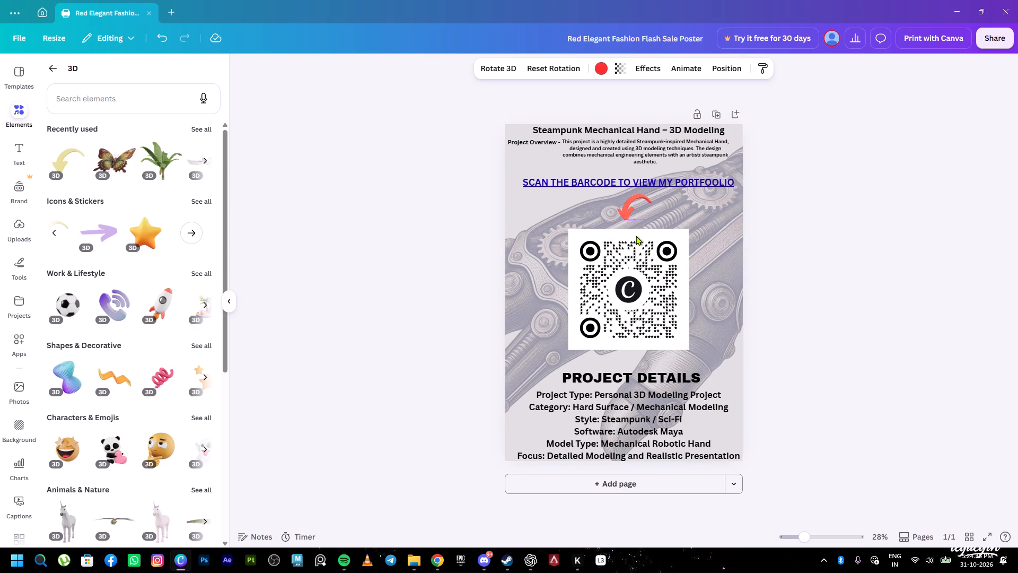
left_click_drag(636, 236, 666, 242)
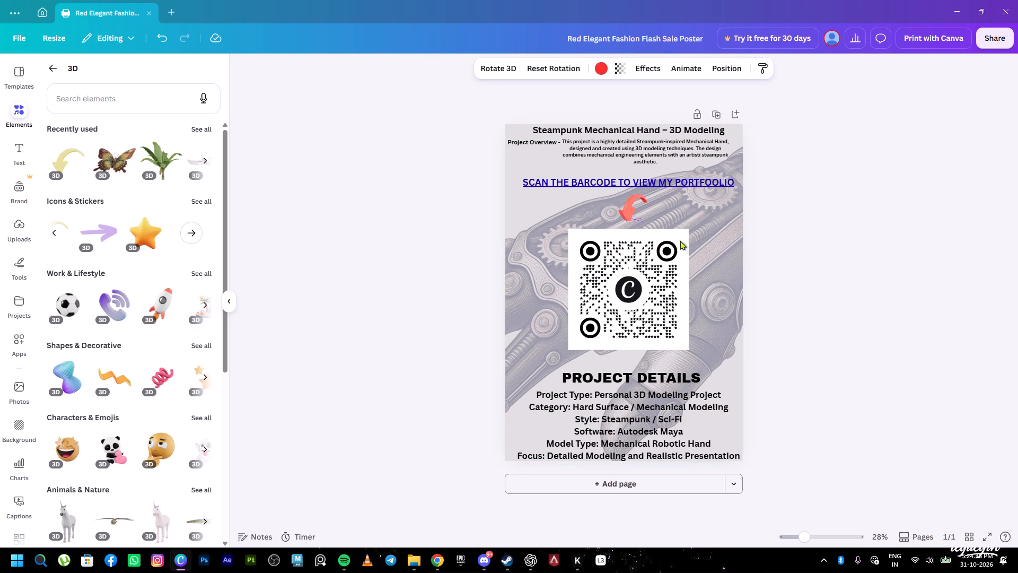
left_click(840, 212)
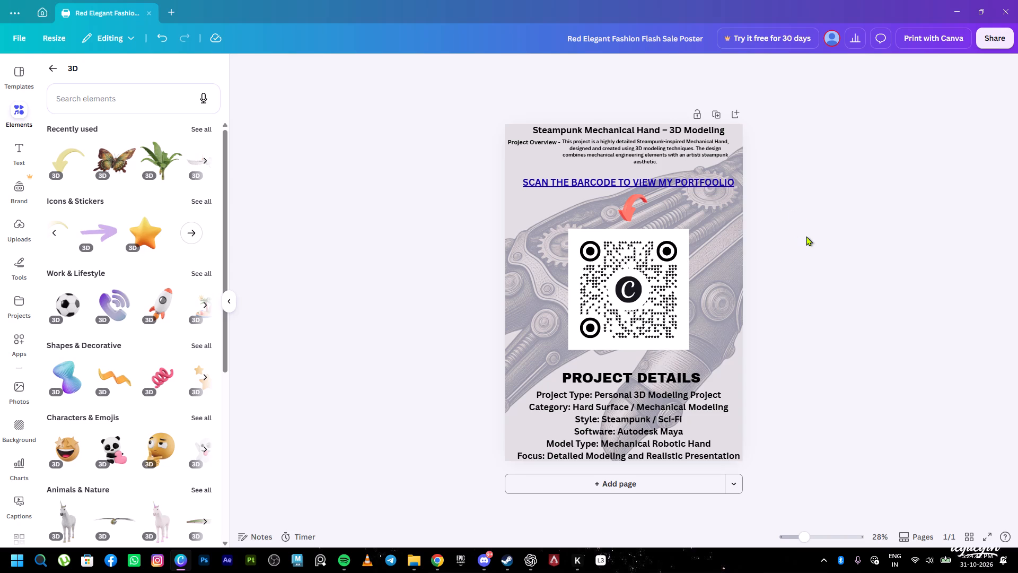
scroll(713, 299, "down", 1)
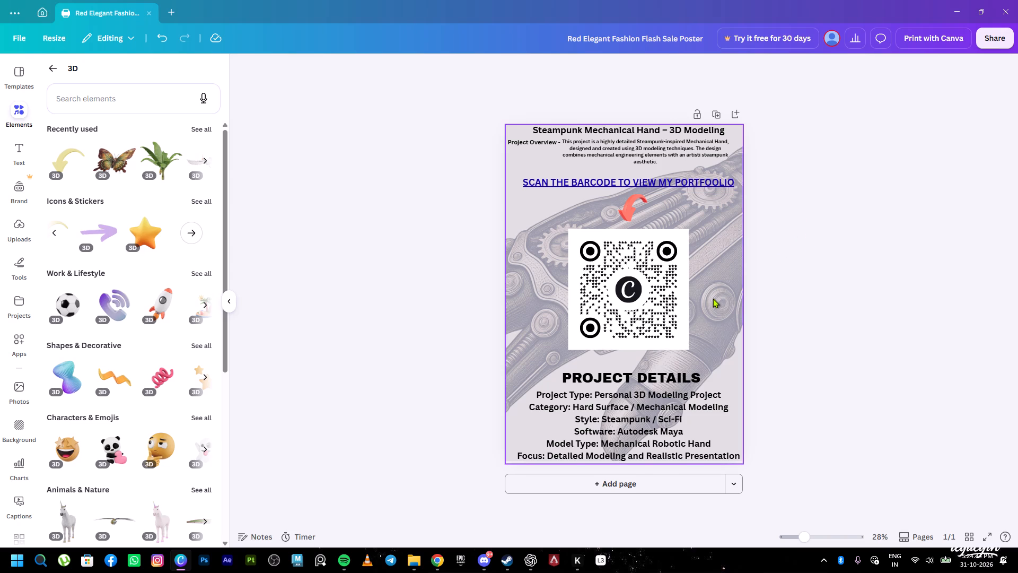
Open the poster's download settings and set the file type to JPG.
left_click(994, 42)
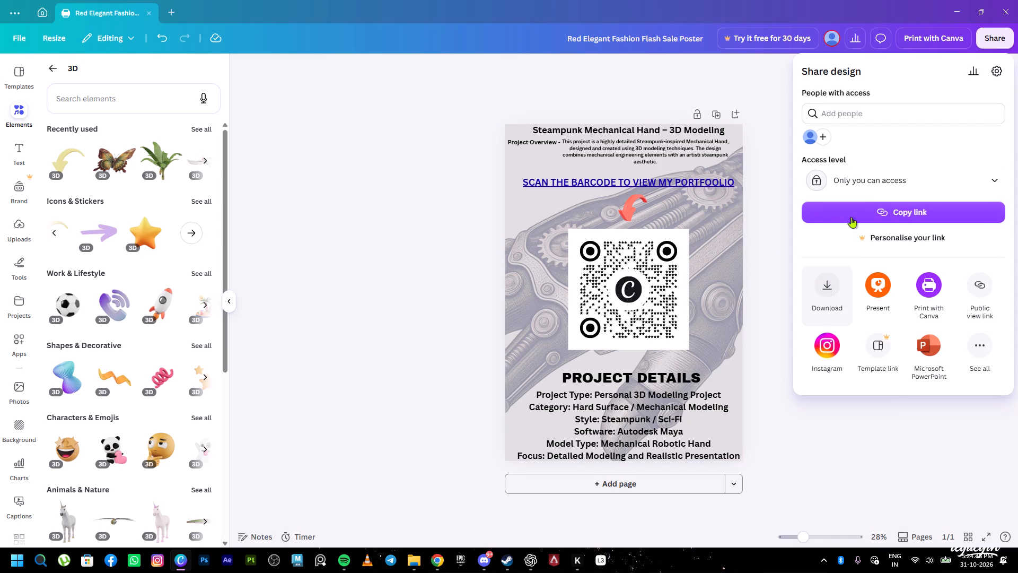
left_click(828, 288)
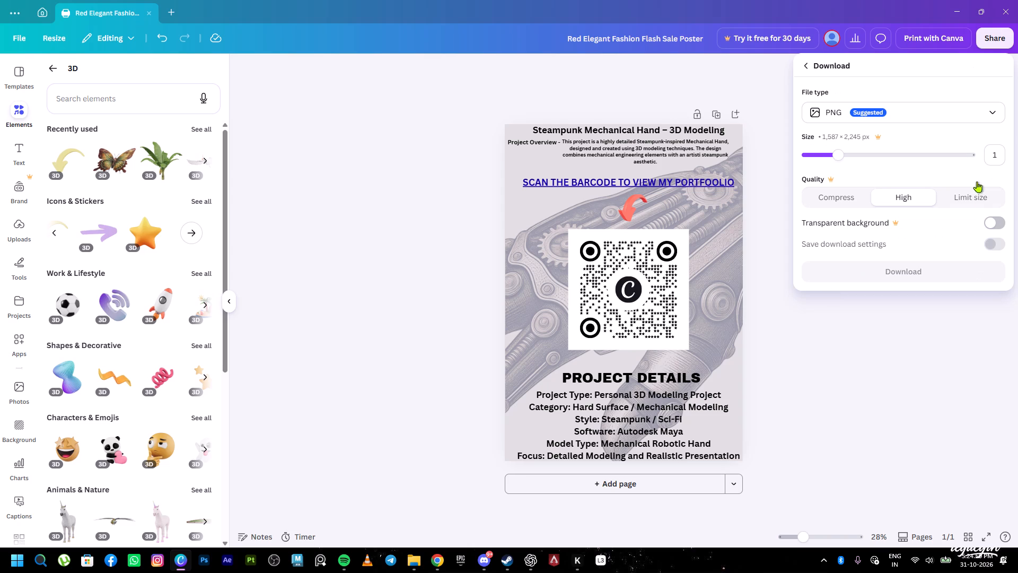
left_click(985, 108)
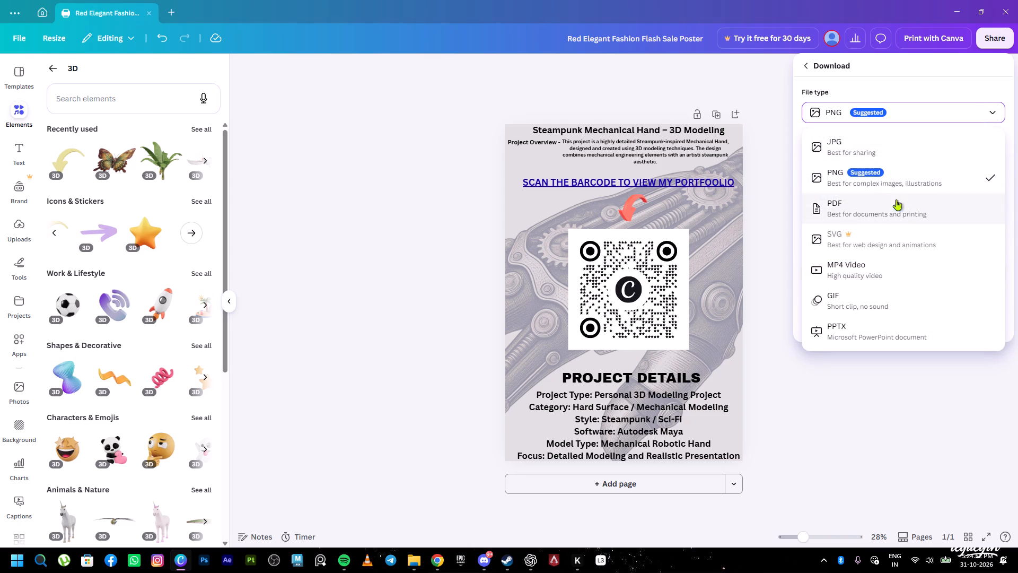
left_click(897, 151)
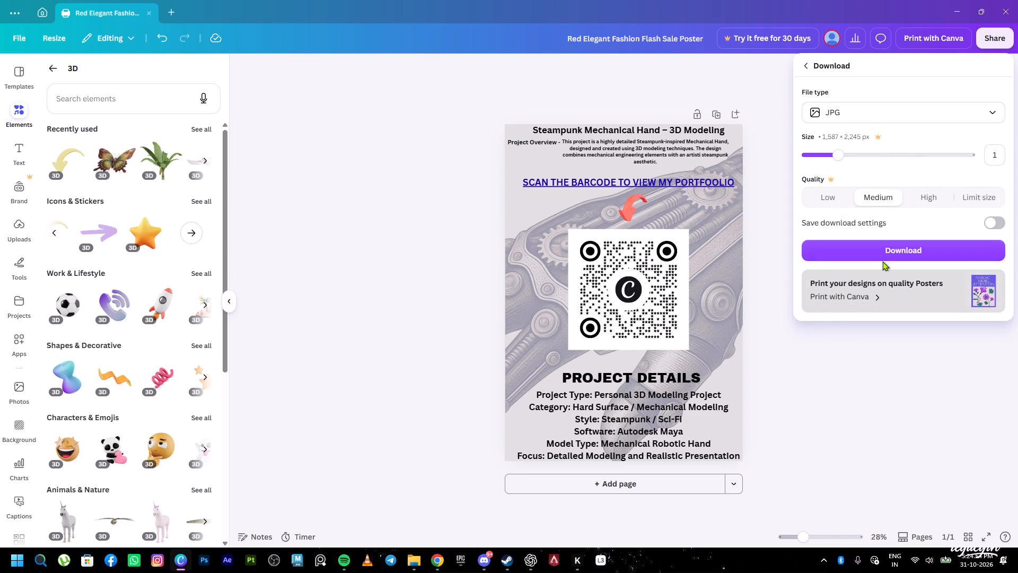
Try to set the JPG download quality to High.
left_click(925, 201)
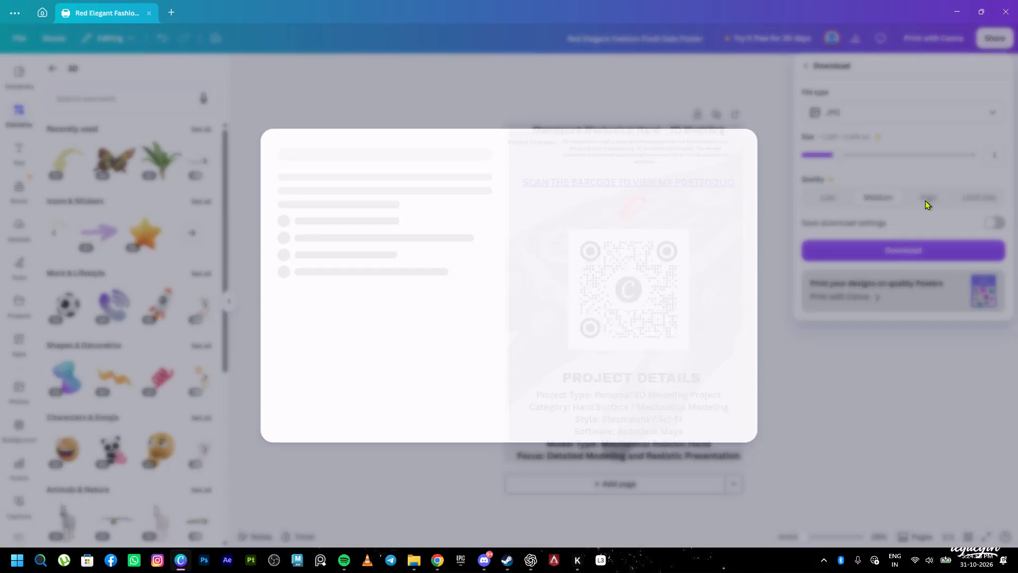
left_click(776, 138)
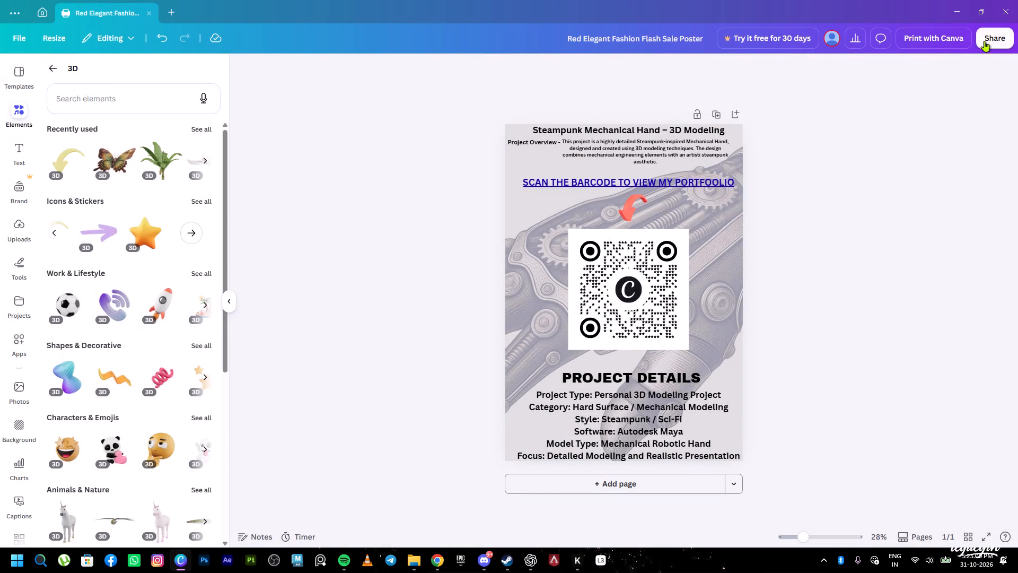
Download the poster as a medium-quality JPG and save it in Downloads as "portfoolio barcode".
left_click(984, 41)
left_click(822, 284)
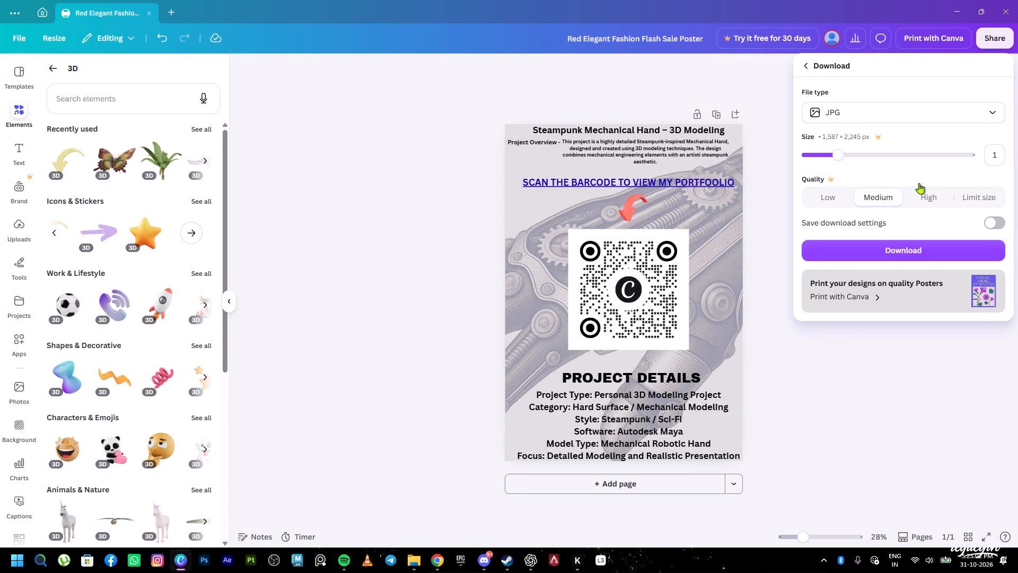
left_click(890, 248)
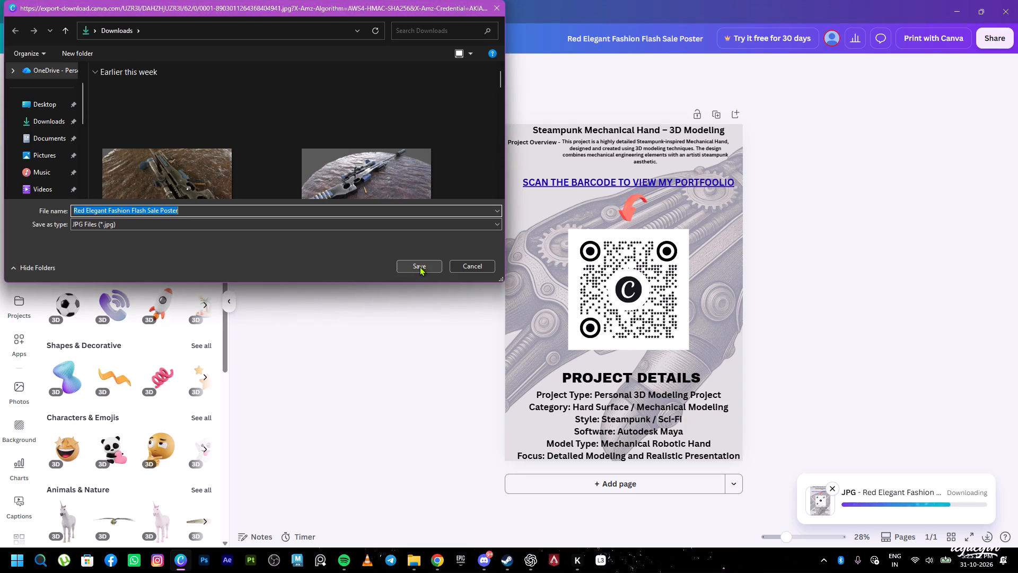
key("BackSpace")
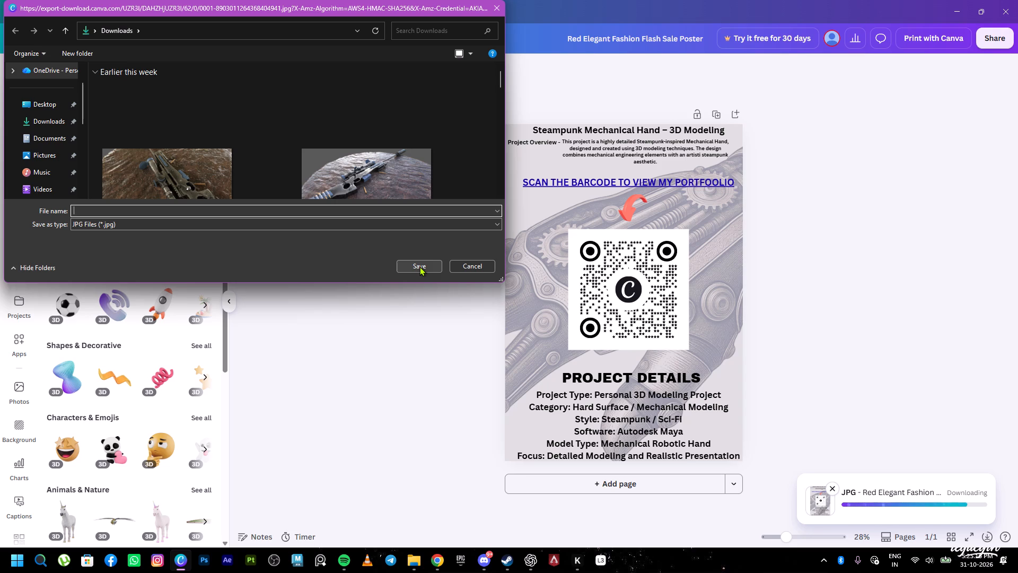
type("po")
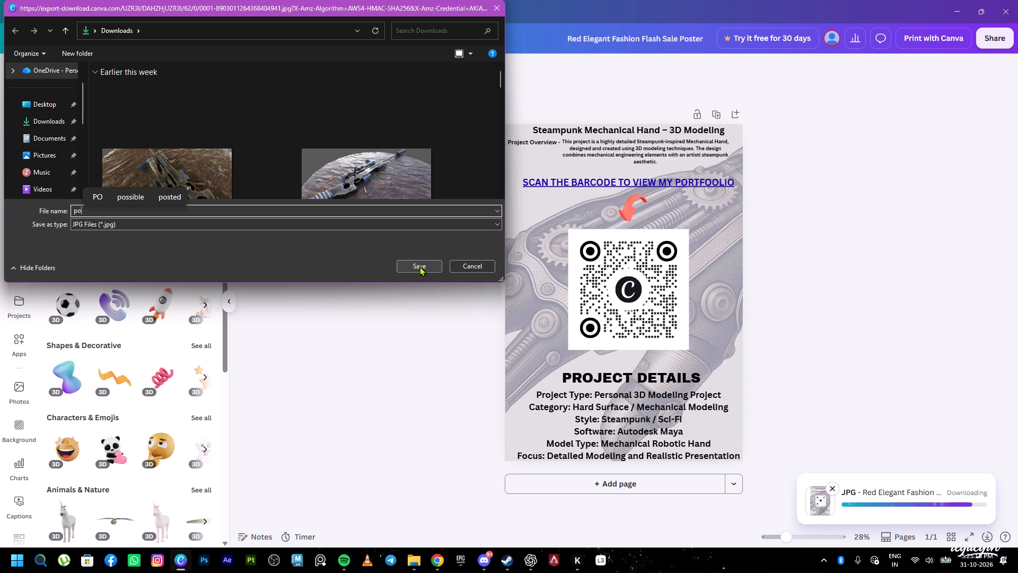
key("t")
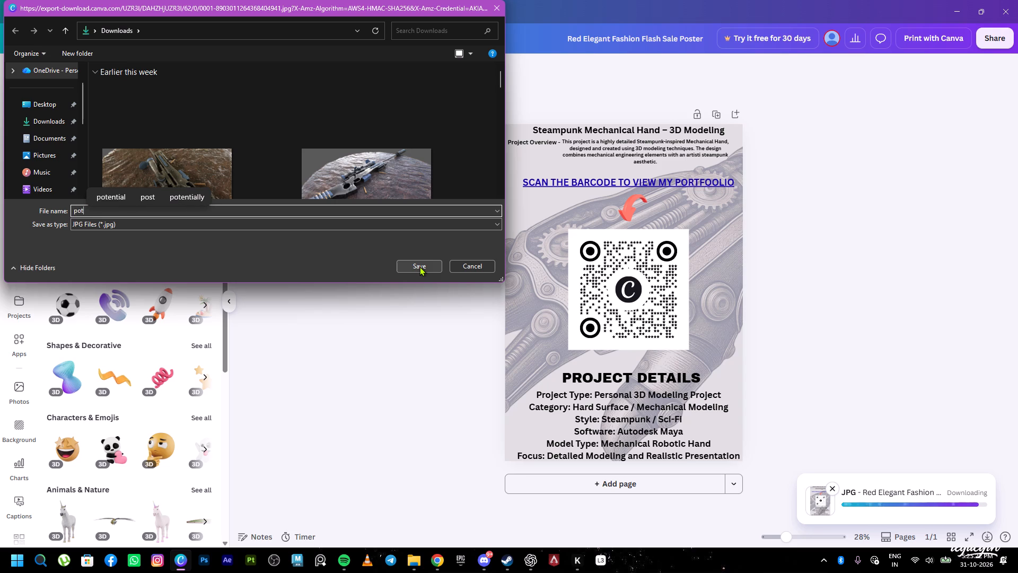
key("BackSpace")
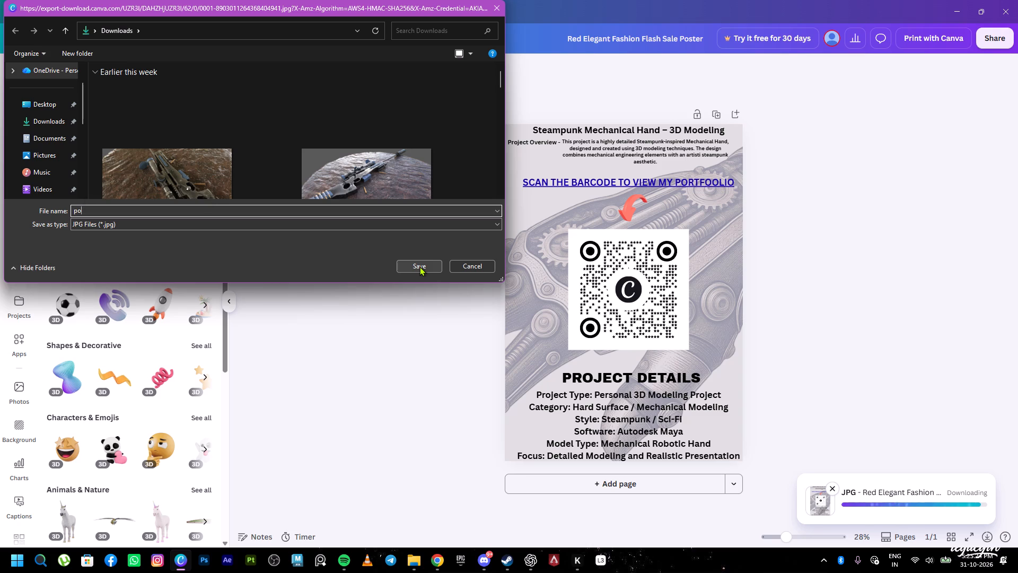
key("r")
key("t")
type("foolio")
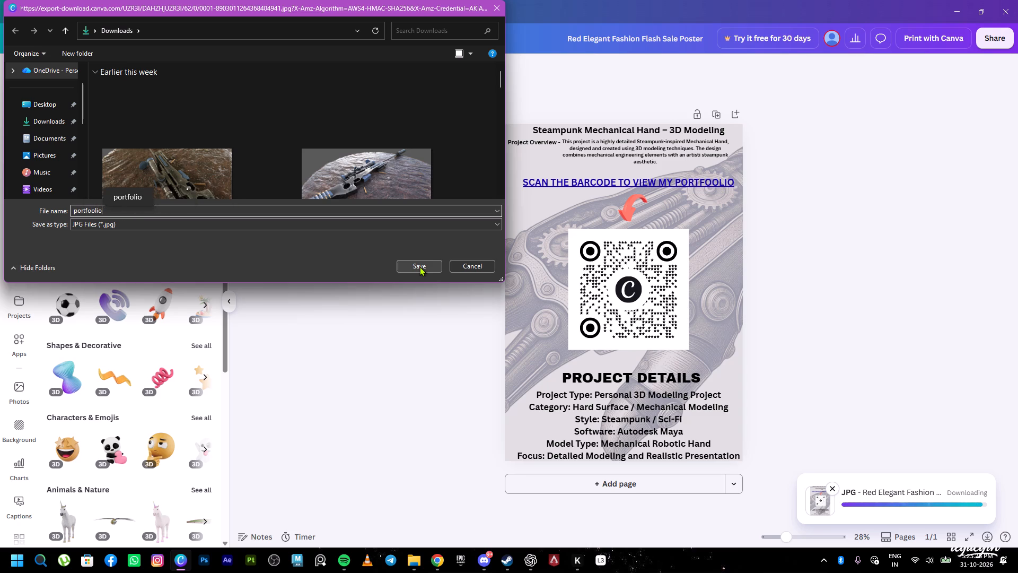
key("space")
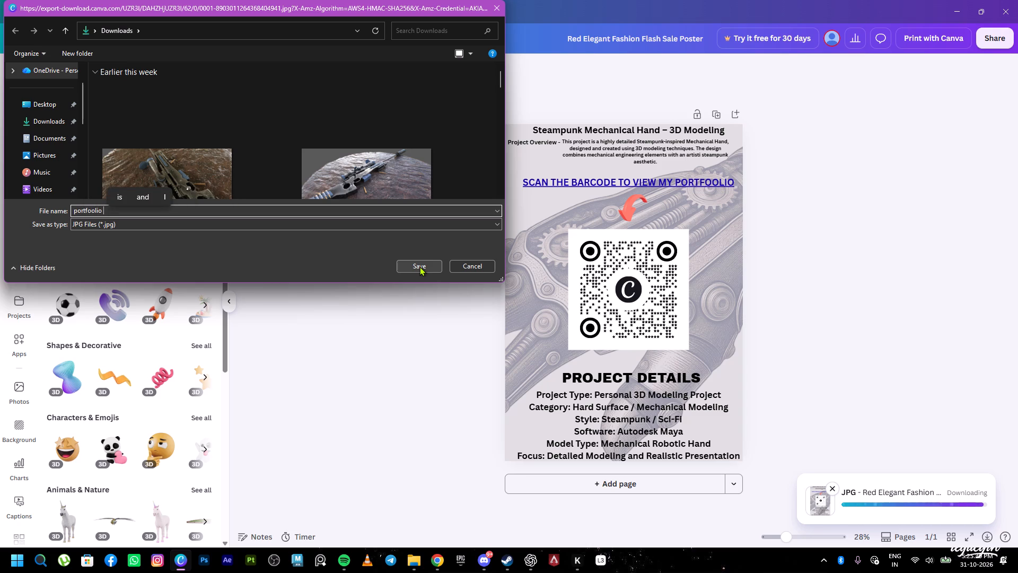
type("barcode")
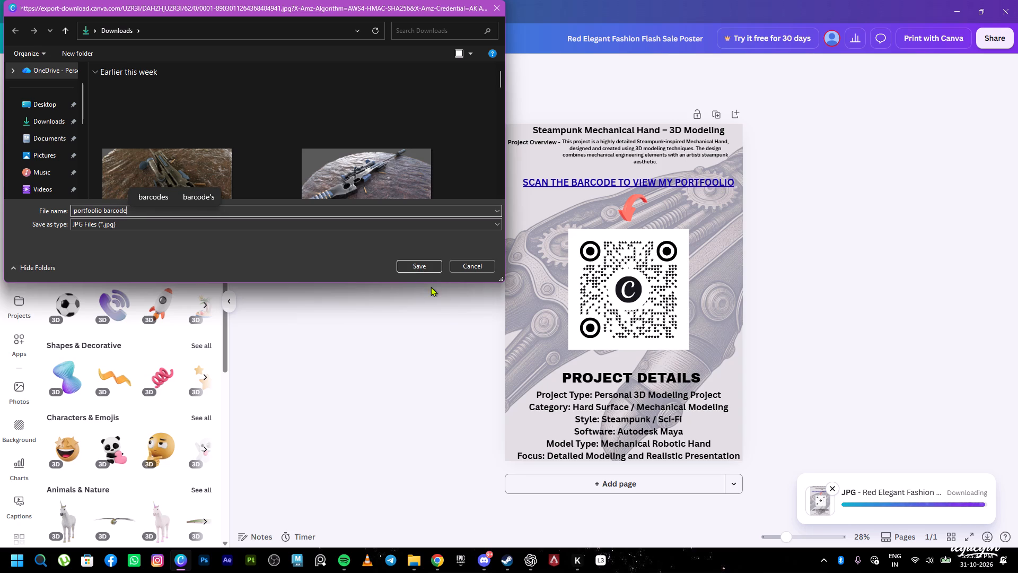
left_click(430, 264)
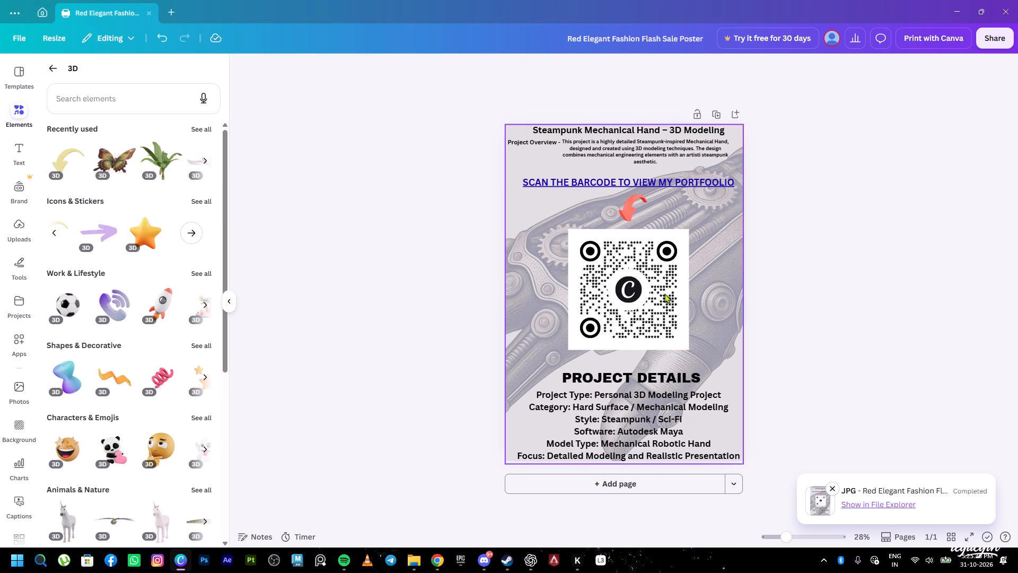